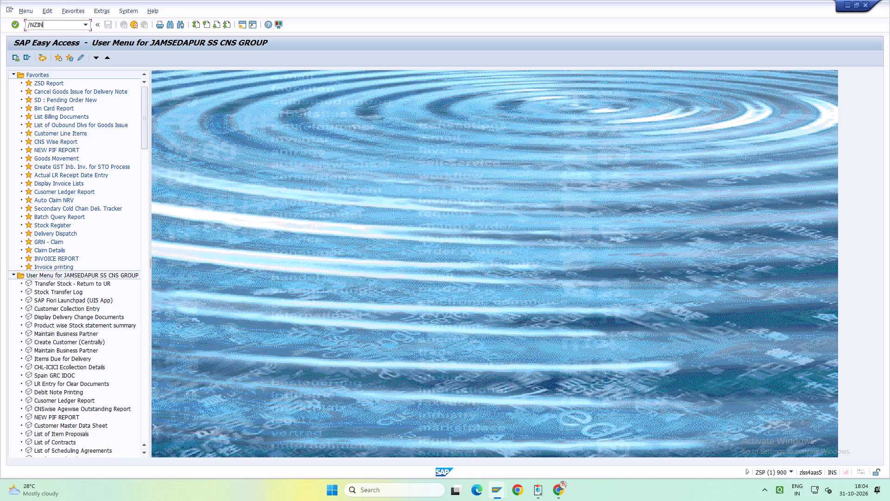
Open the invoice report with transaction code /NZINV.
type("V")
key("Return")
Set the sales organization to 2920.
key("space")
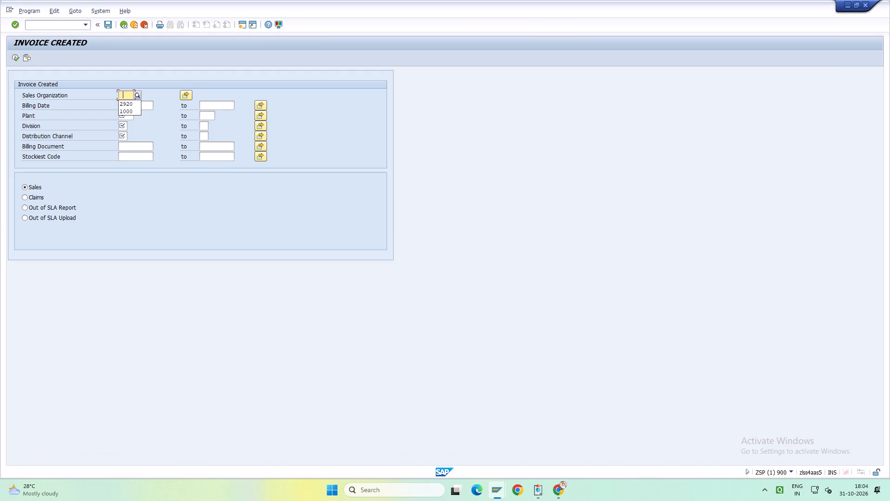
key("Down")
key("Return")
Set the billing date range from 01.10.2026 to 31.10.2026.
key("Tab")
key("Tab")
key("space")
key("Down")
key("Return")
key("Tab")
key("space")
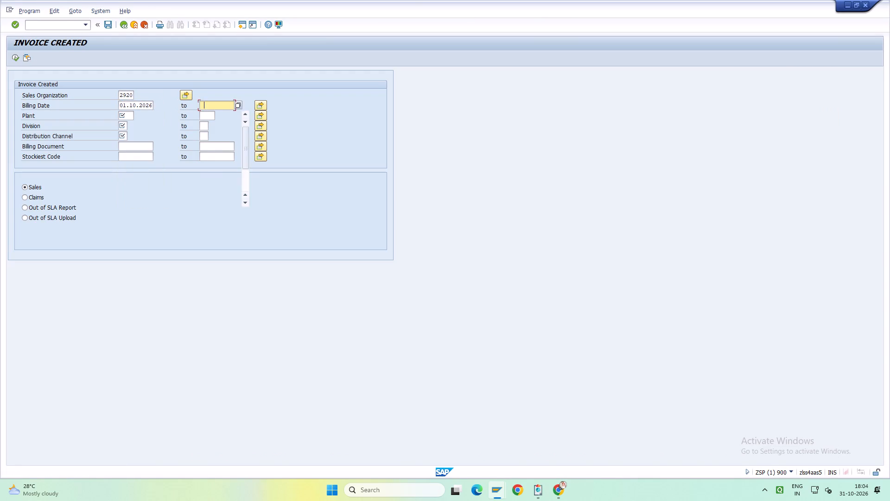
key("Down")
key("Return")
Set the plant to H552 as a single value.
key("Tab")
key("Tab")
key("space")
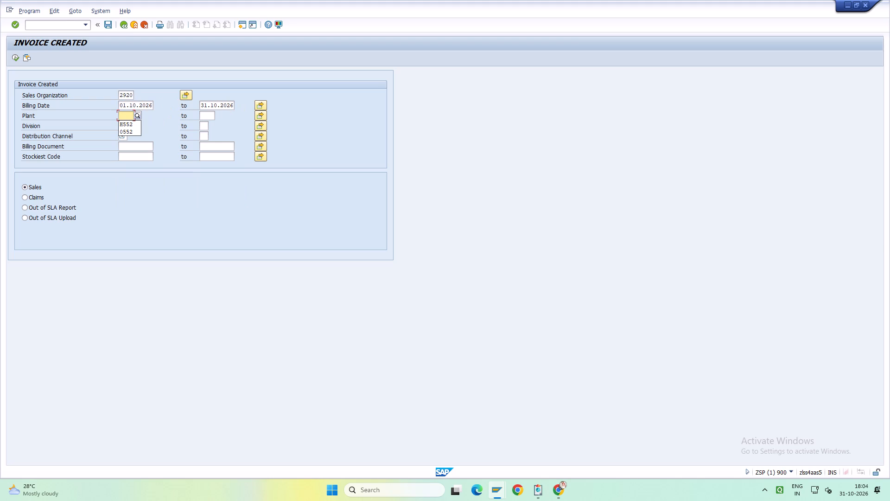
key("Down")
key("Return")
Set the division range from 01 to ZZ.
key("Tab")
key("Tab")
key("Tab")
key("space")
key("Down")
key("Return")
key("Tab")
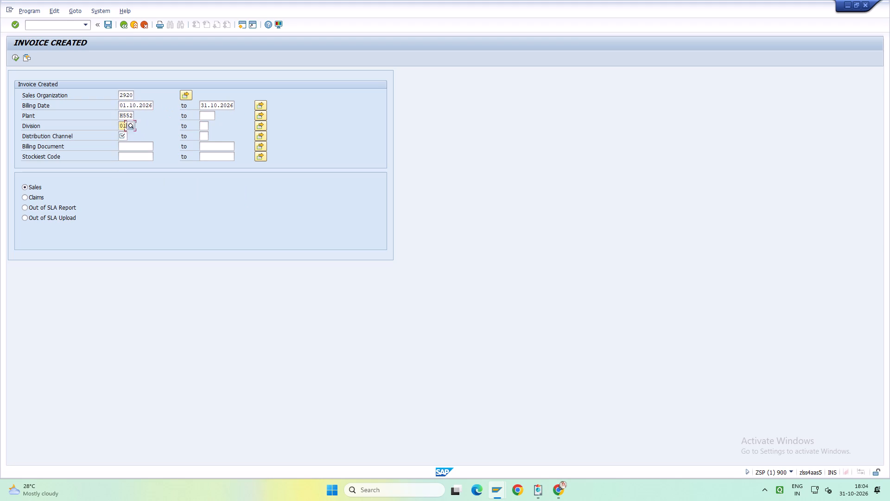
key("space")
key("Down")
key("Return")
Set the distribution channel range from 02 to 03.
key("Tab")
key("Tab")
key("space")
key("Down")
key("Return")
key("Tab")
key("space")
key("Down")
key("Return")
Add 09 as a further value in the distribution channel's multiple selection and accept it.
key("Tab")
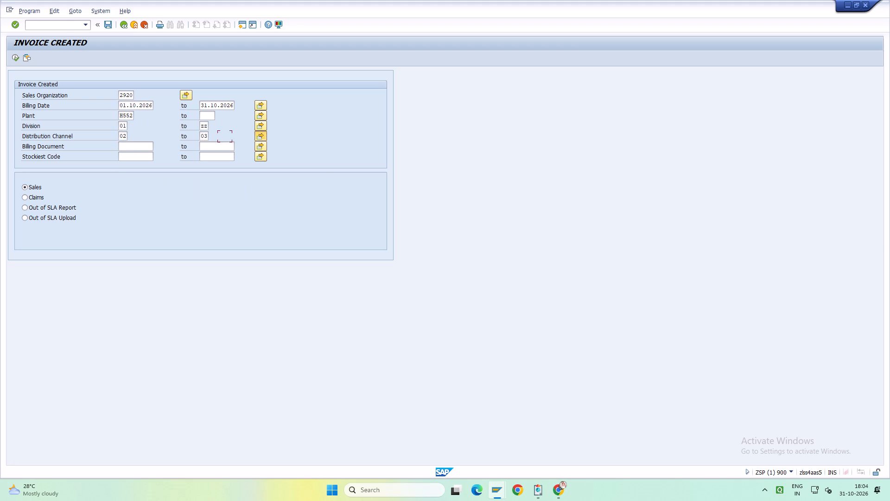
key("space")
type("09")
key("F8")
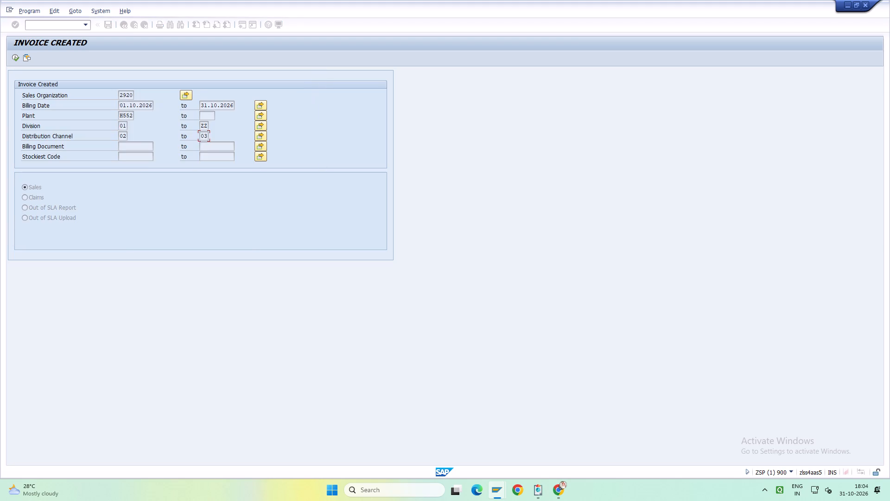
Add plant 0552 as a second single value in the Plant multiple selection, alongside H552.
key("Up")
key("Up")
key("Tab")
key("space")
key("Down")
type("0552")
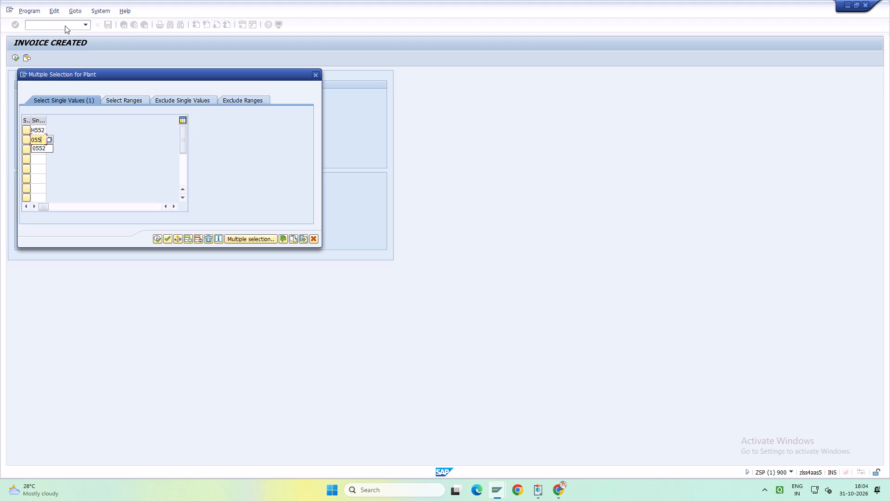
key("F8")
Add 1000 as a further single value in the Sales Organization multiple selection, alongside 2920.
key("Up")
key("Up")
key("Tab")
key("space")
key("Down")
type("1000")
key("F8")
Execute the Invoice Created report with the Sales option for billing dates 01.10.2026 to 31.10.2026.
key("F8")
key("F8")
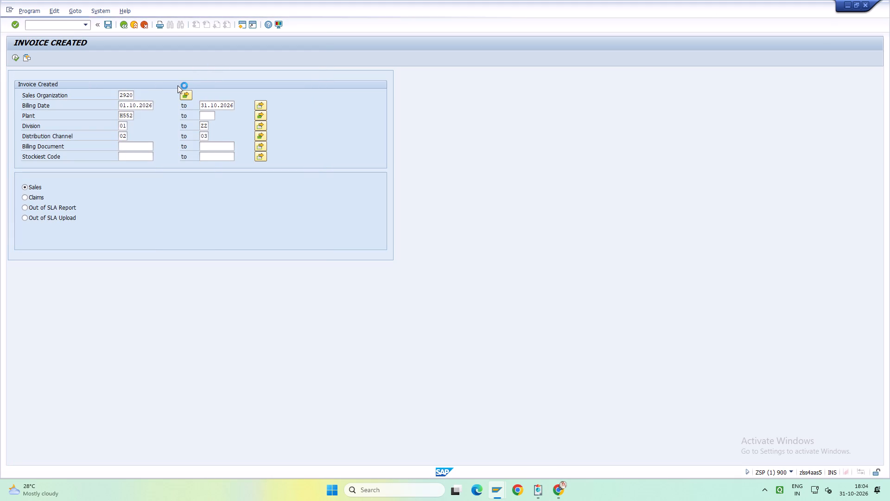
Open the layout selection for the invoice list.
left_click(133, 59)
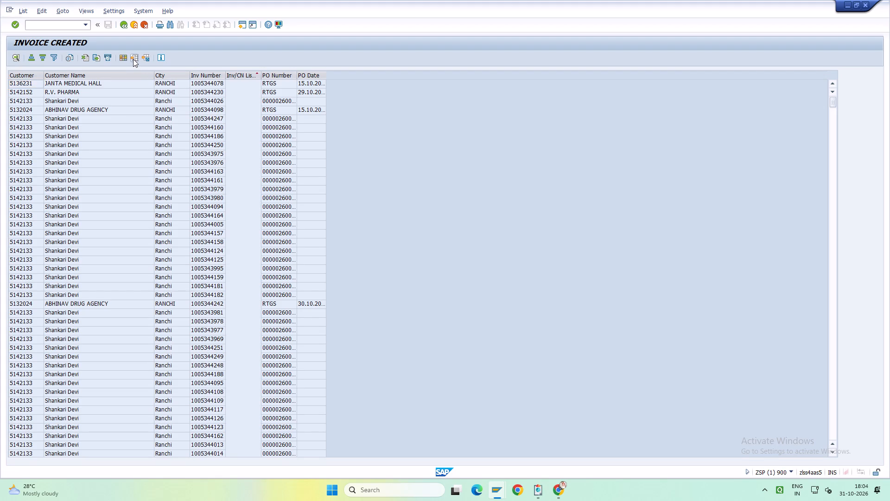
Apply the //DELIVERY layout, described as Goods Delivery data, to the Invoice Created list.
left_click_drag(256, 184, 258, 141)
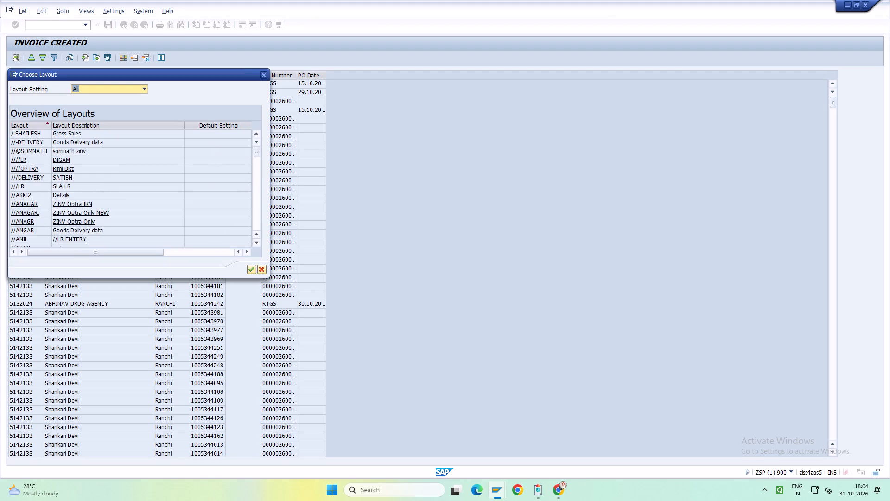
scroll(160, 196, "down", 3)
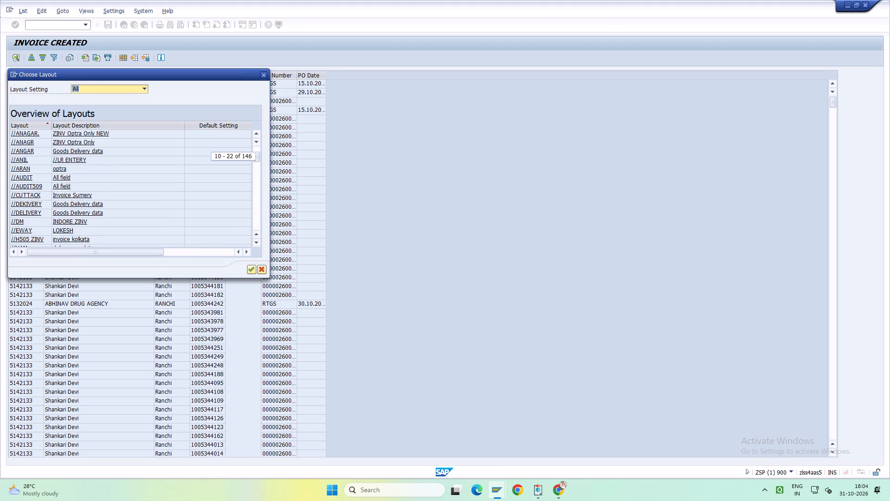
left_click(125, 214)
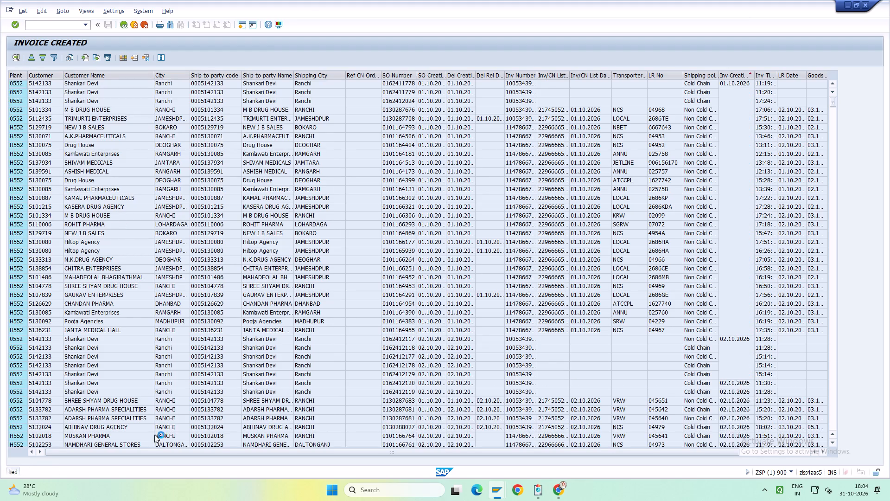
left_click_drag(186, 452, 481, 436)
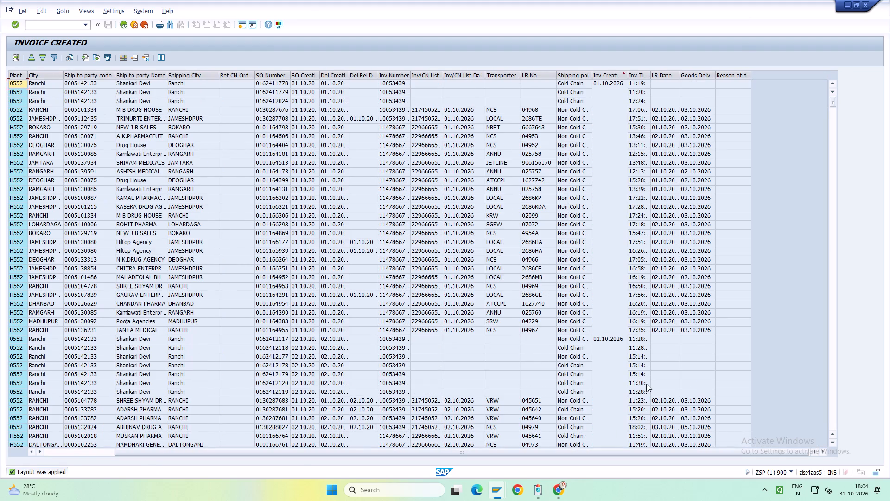
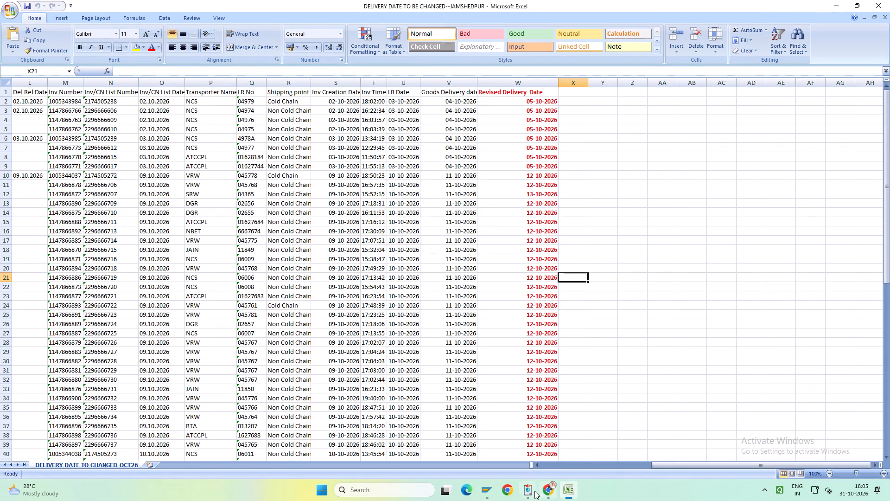
Switch from the delivery date workbook in Excel back to the SAP window with the Invoice Created list.
left_click(483, 493)
left_click(522, 437)
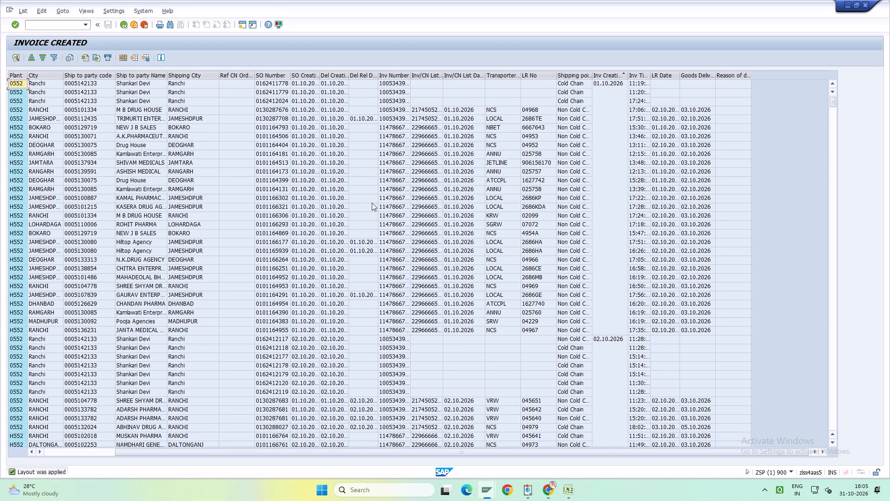
Export the invoice list to a local file in Text with Tabs format and open the save directory selection.
left_click(25, 12)
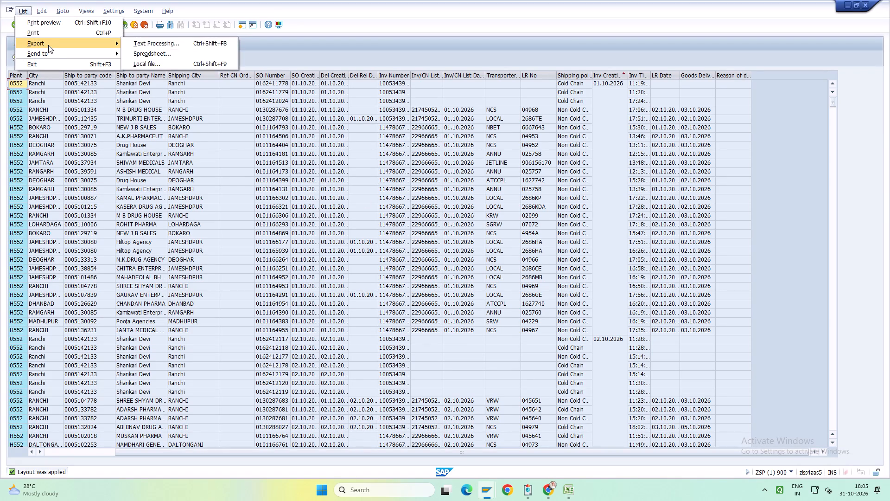
left_click(168, 61)
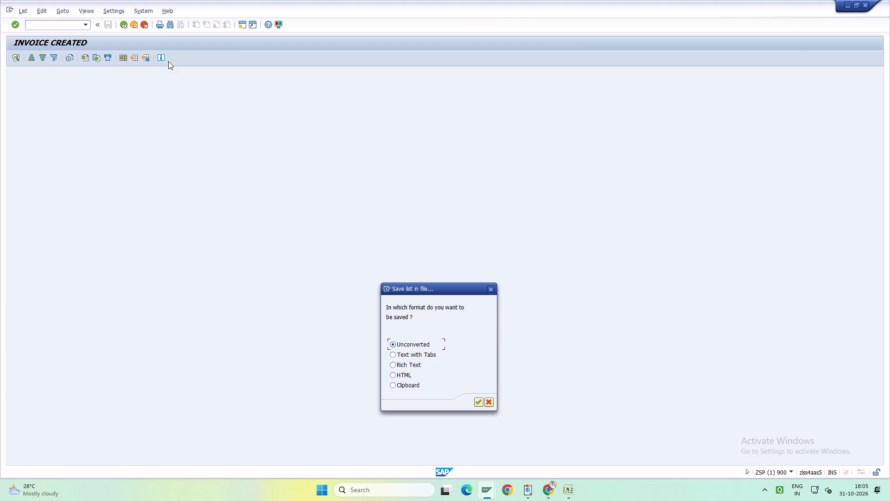
left_click(408, 357)
left_click(480, 403)
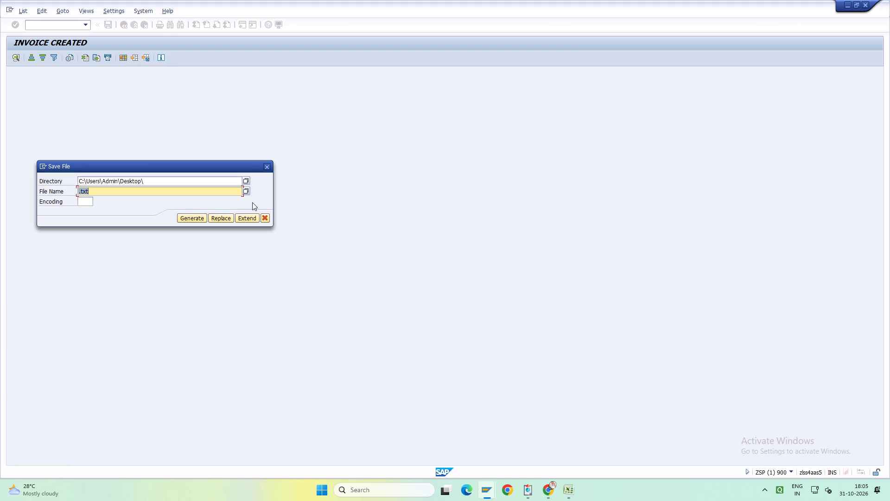
left_click(248, 179)
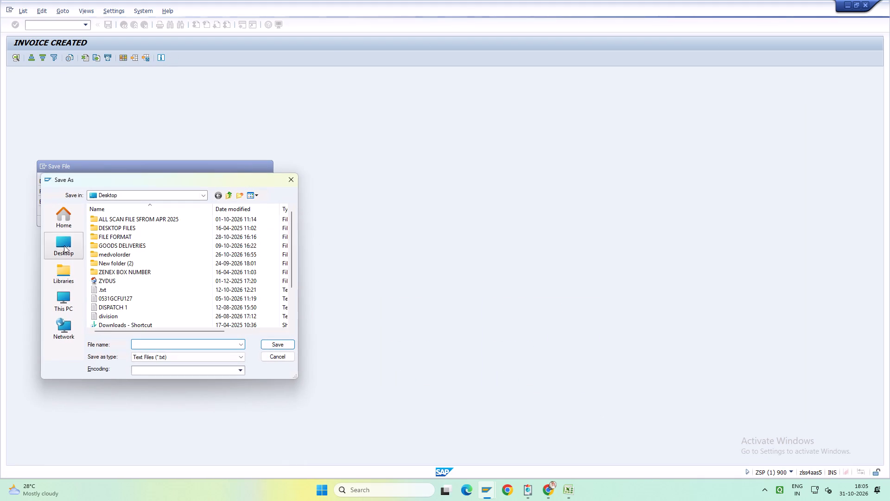
Save the invoice list export to the Desktop as DELIVERY_ in Spreadsheet Files (*.xlsx) type and generate the file.
left_click(64, 245)
left_click(167, 345)
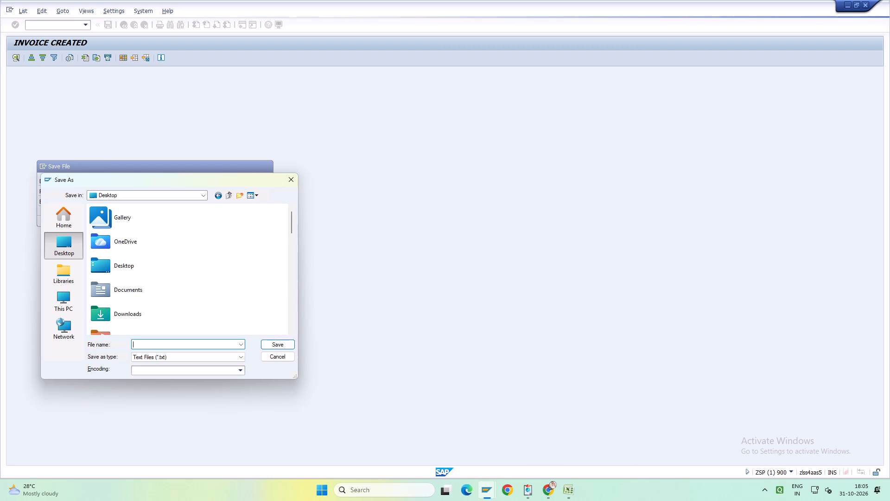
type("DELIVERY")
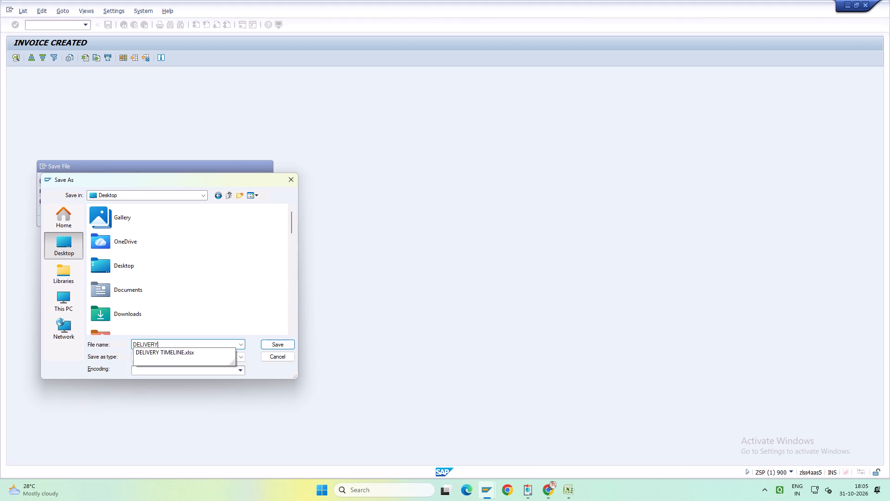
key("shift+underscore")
left_click(175, 356)
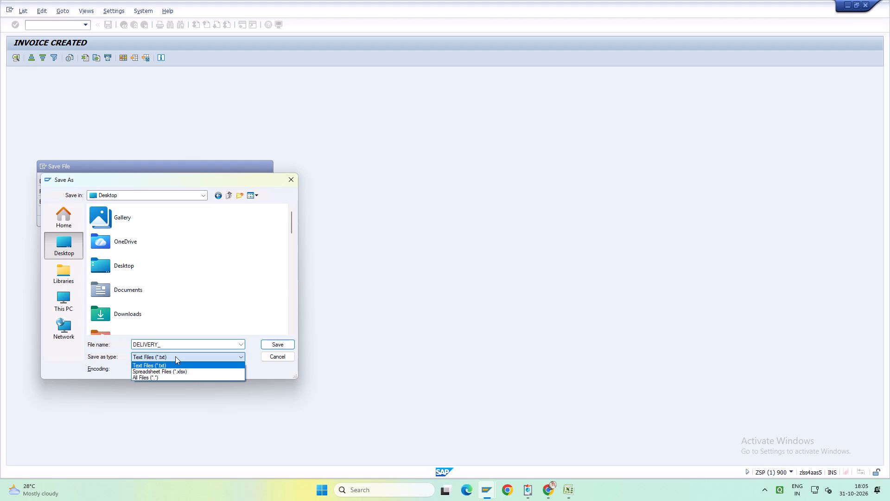
left_click(182, 372)
left_click(280, 342)
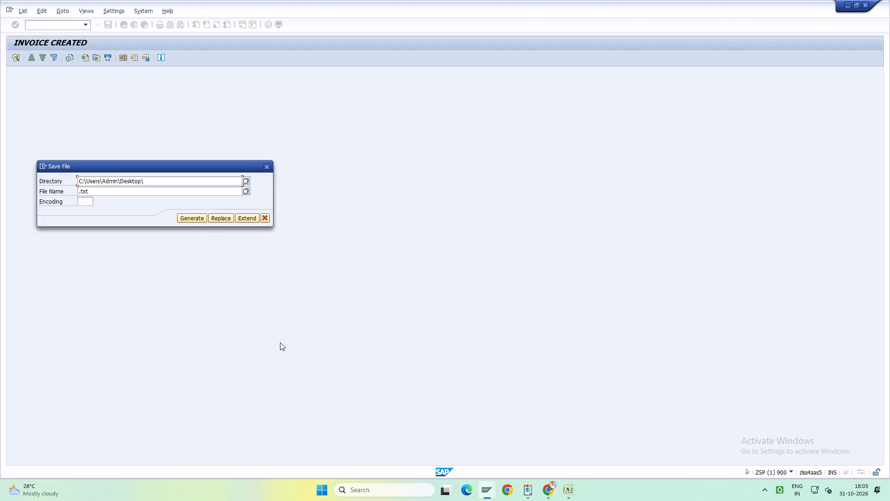
left_click(199, 216)
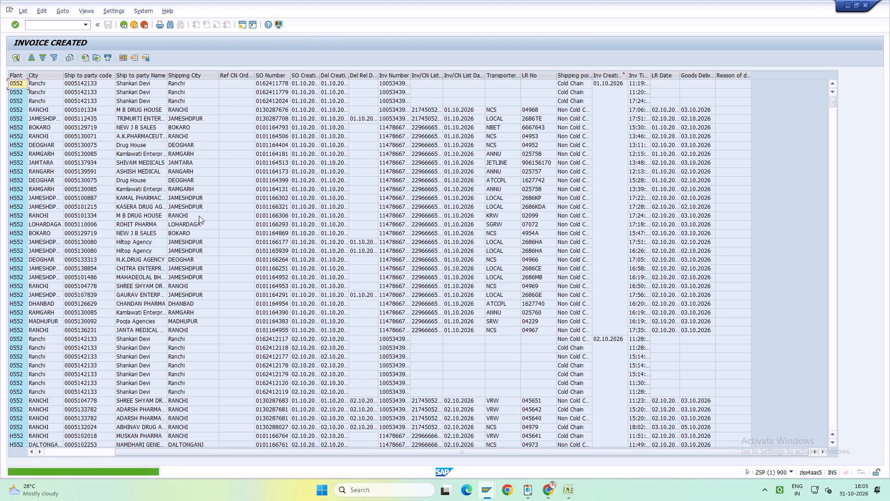
Switch to the Windows desktop and open the exported DELIVERY_ workbook in Excel.
key("super+d")
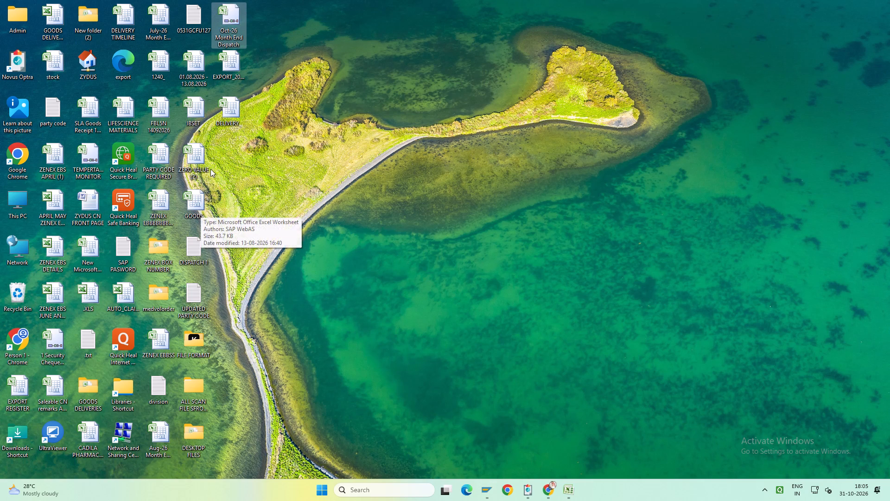
double_click(232, 110)
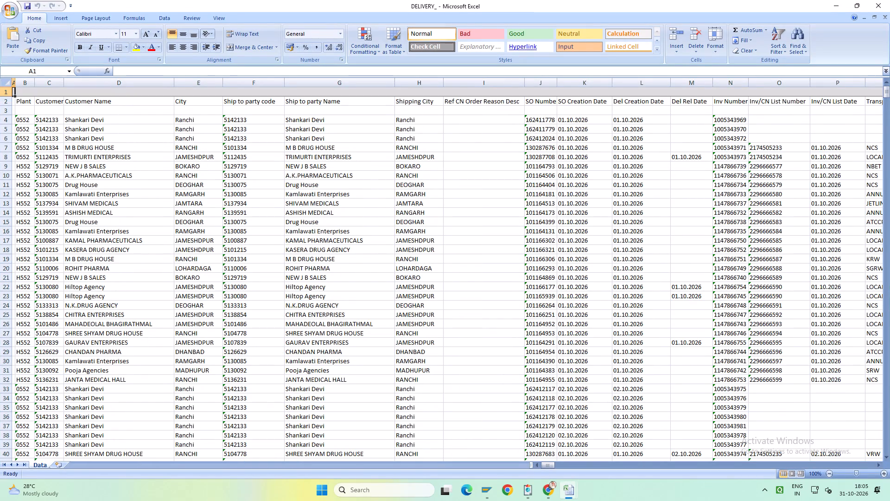
In the DELIVERY_ workbook in Excel, delete the blank rows above and below the header row and the empty first column.
left_click(0, 93)
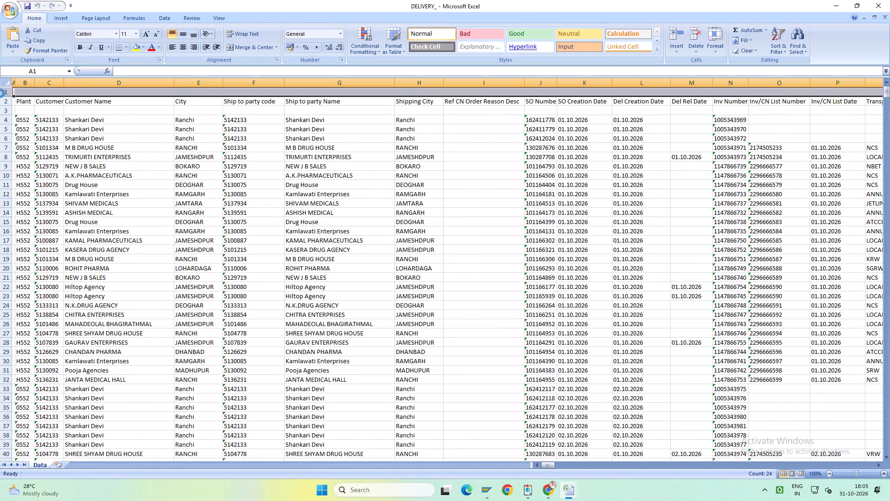
key("ctrl+minus")
left_click(0, 101)
key("ctrl+minus")
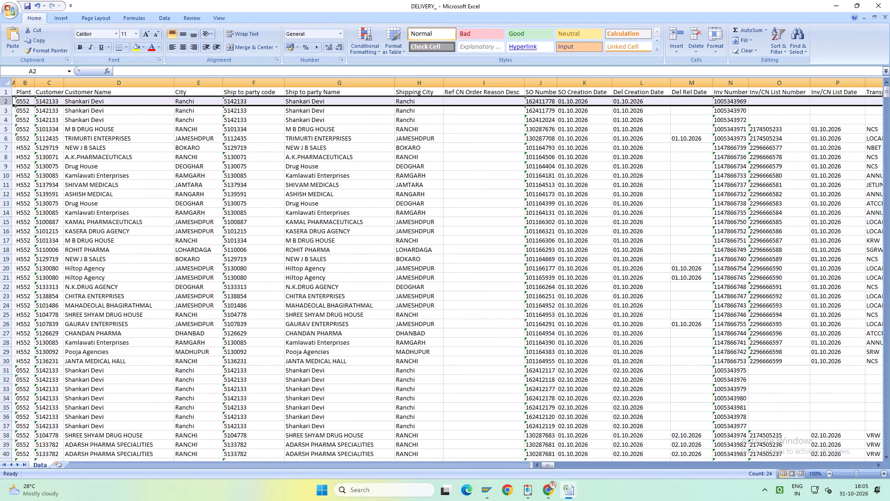
left_click_drag(16, 87, 22, 87)
left_click(15, 84)
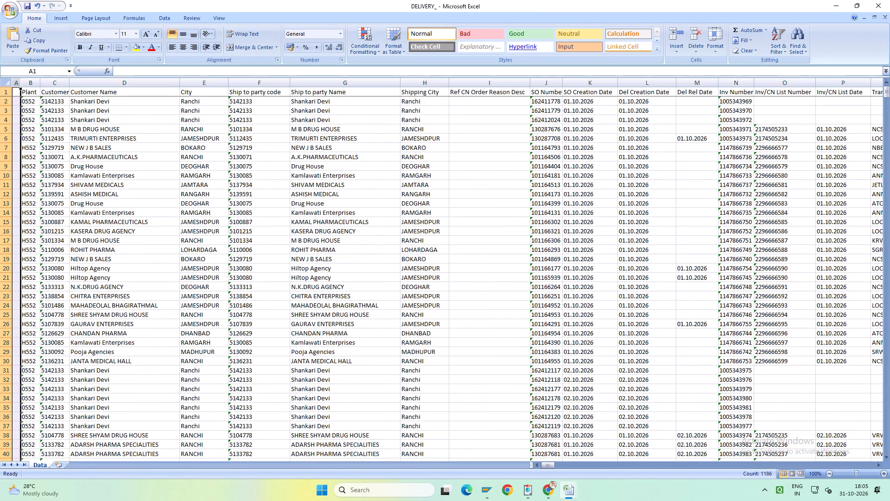
key("ctrl+minus")
Auto-fit the width of all columns in the Data sheet.
left_click(0, 80)
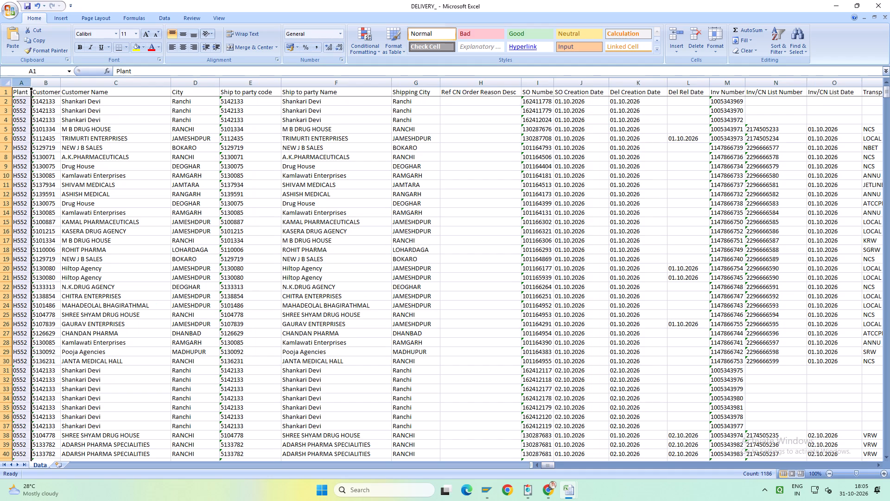
left_click(5, 82)
double_click(29, 82)
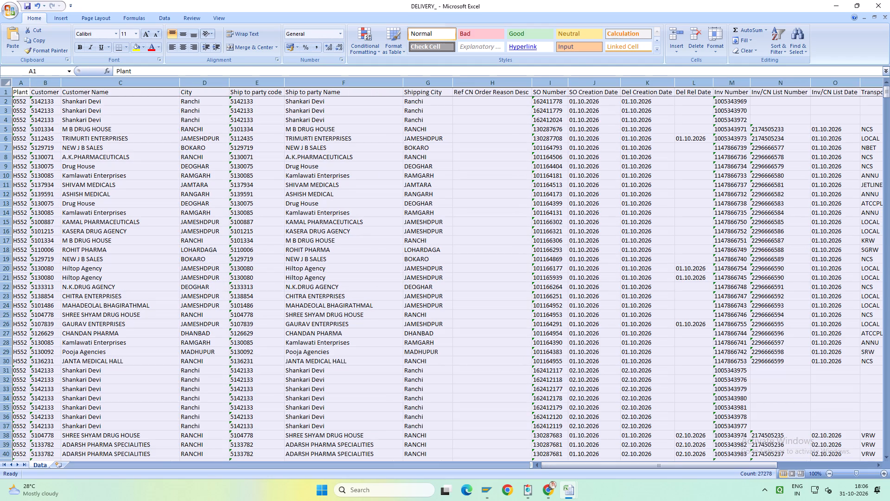
Turn on filtering for the header row of the Data sheet.
left_click(4, 90)
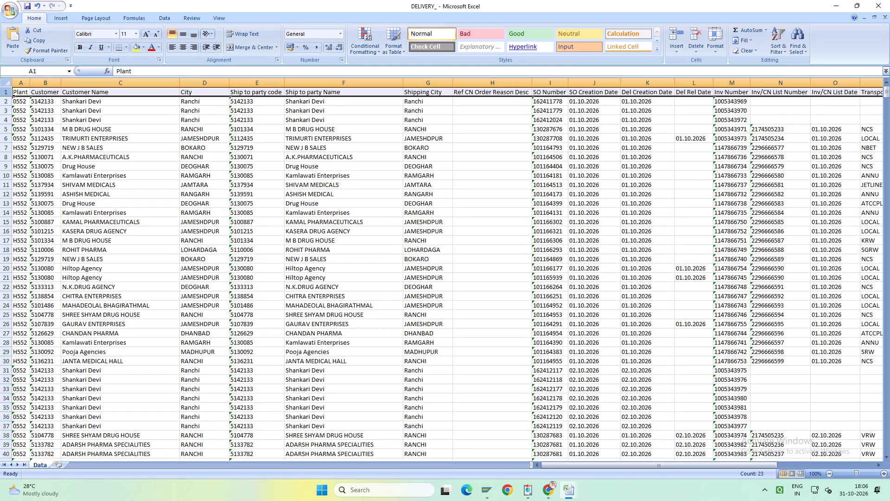
left_click(777, 50)
left_click(793, 93)
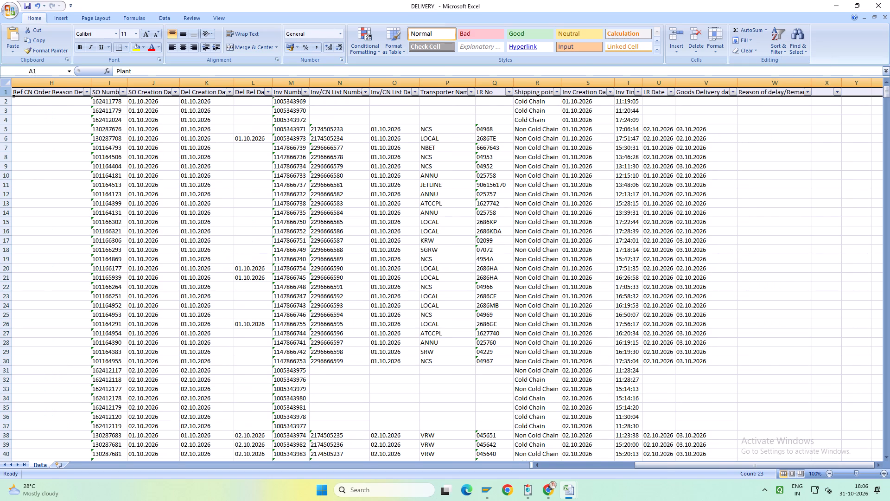
Examine the Revised Delivery Date column in the DELIVERY DATE TO BE CHANGED--JAMSHEDPUR workbook, then return to the DELIVERY_ workbook.
left_click(572, 494)
left_click(530, 453)
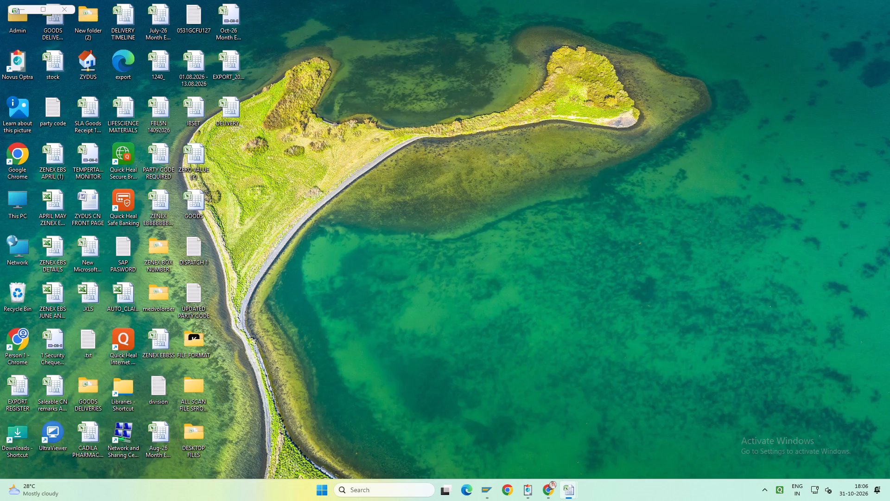
scroll(435, 229, "up", 8)
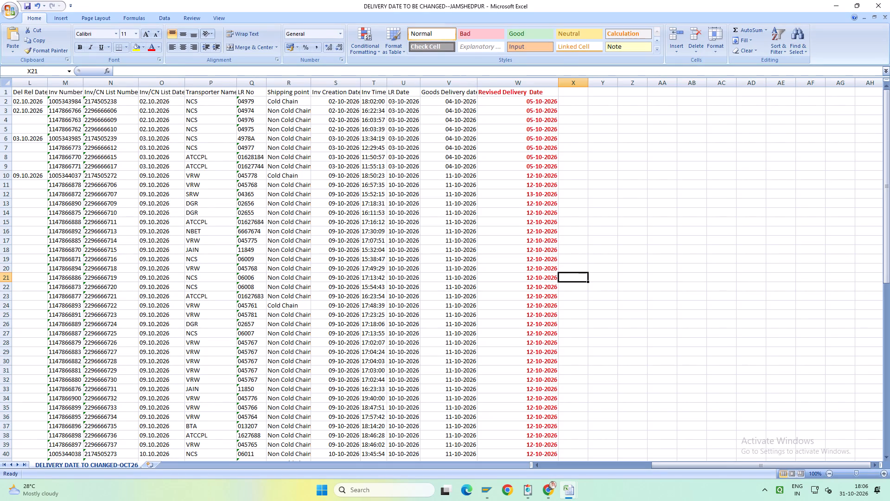
left_click(519, 91)
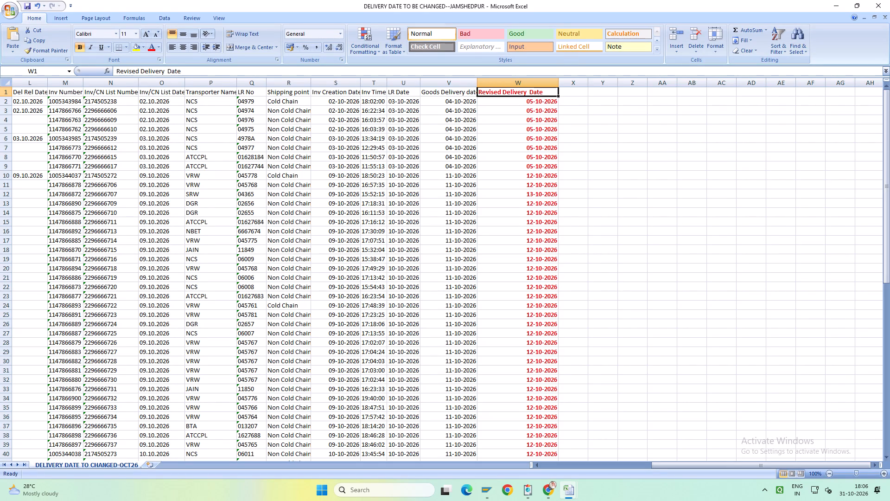
scroll(480, 243, "up", 4)
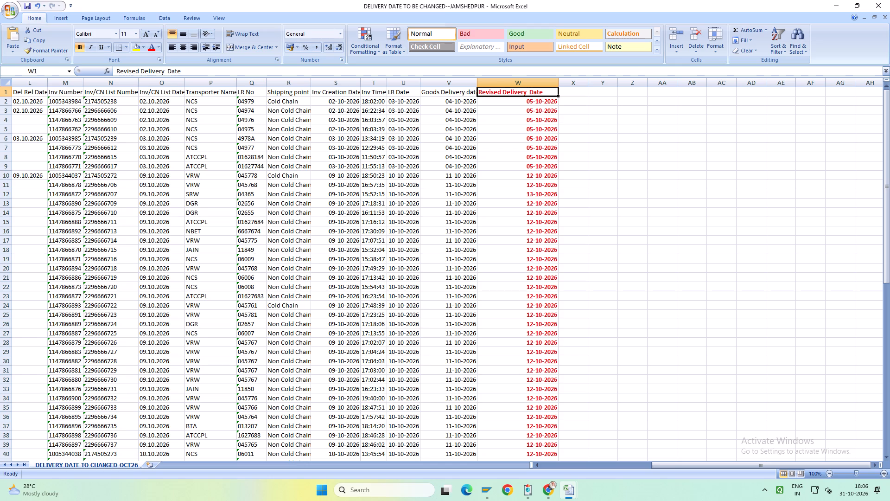
scroll(518, 150, "up", 3)
left_click(576, 489)
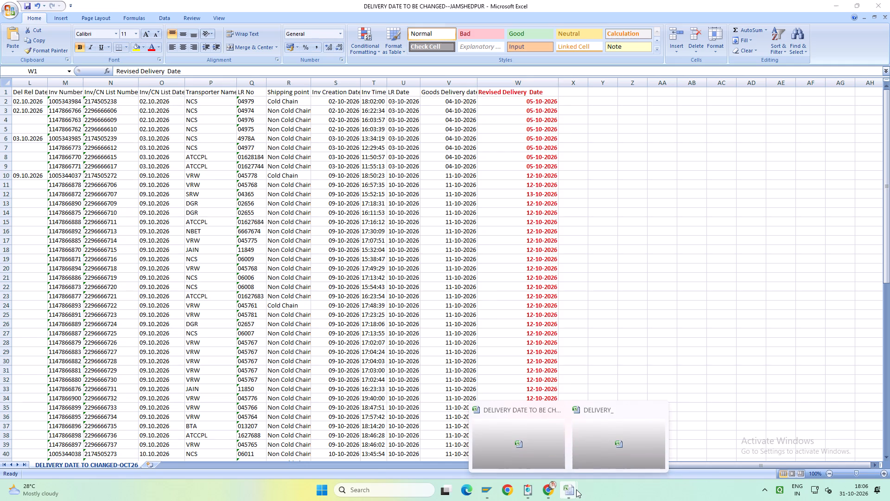
left_click(554, 462)
left_click(573, 497)
left_click(638, 455)
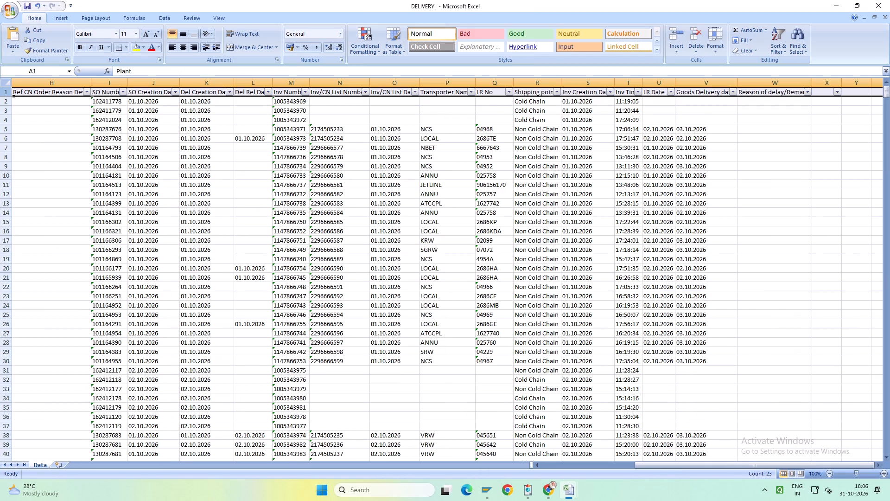
Filter the LR Date column to show only 05.10.2026.
scroll(585, 258, "up", 4)
left_click(671, 90)
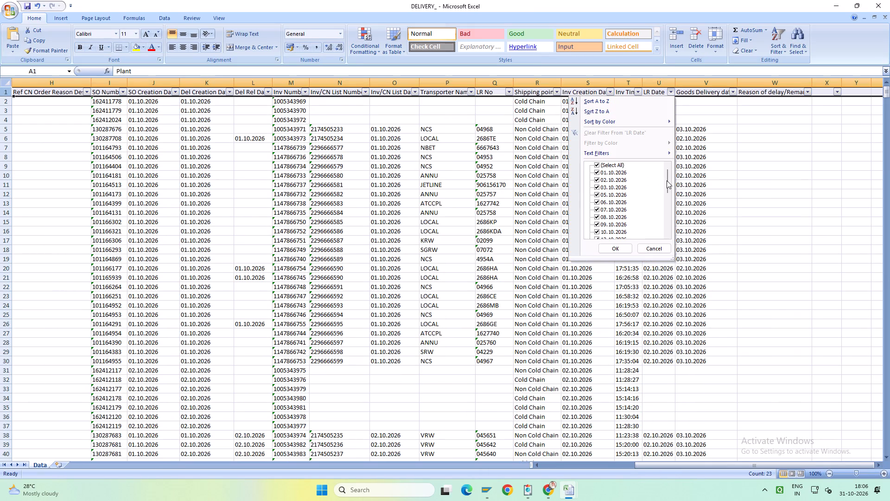
left_click_drag(668, 178, 669, 239)
left_click(605, 232)
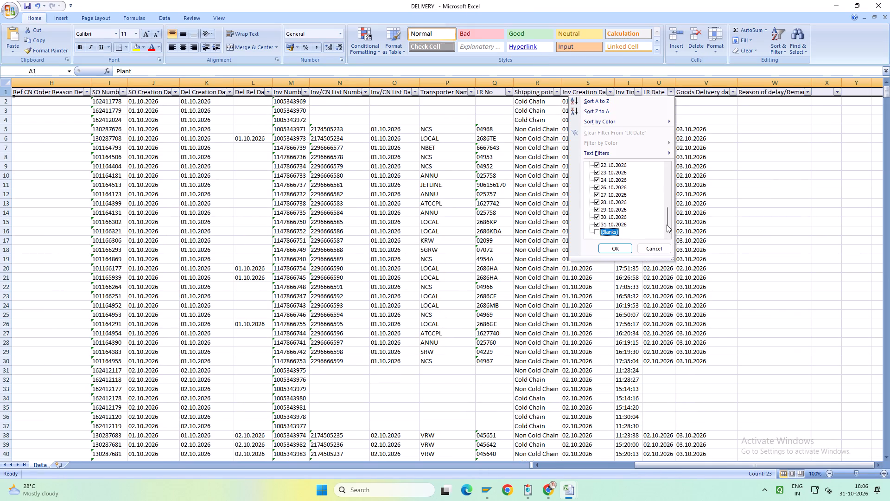
left_click_drag(666, 223, 673, 144)
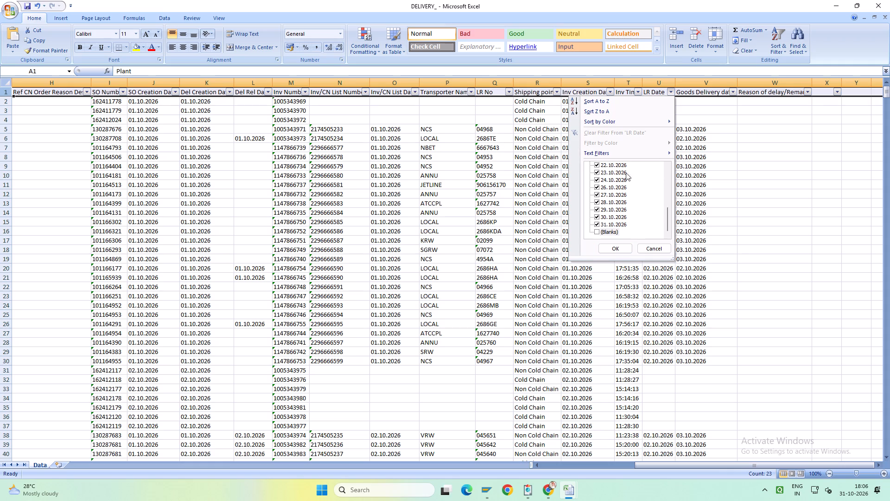
left_click_drag(667, 224, 667, 175)
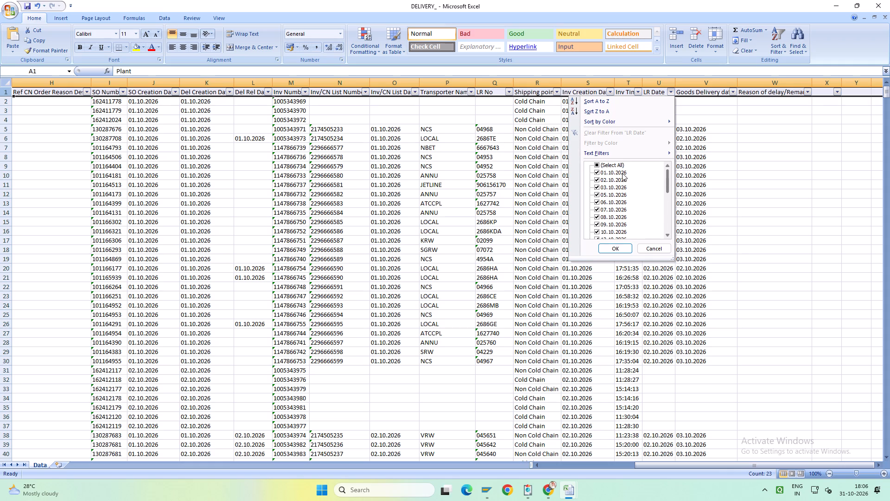
left_click(610, 166)
left_click(610, 166)
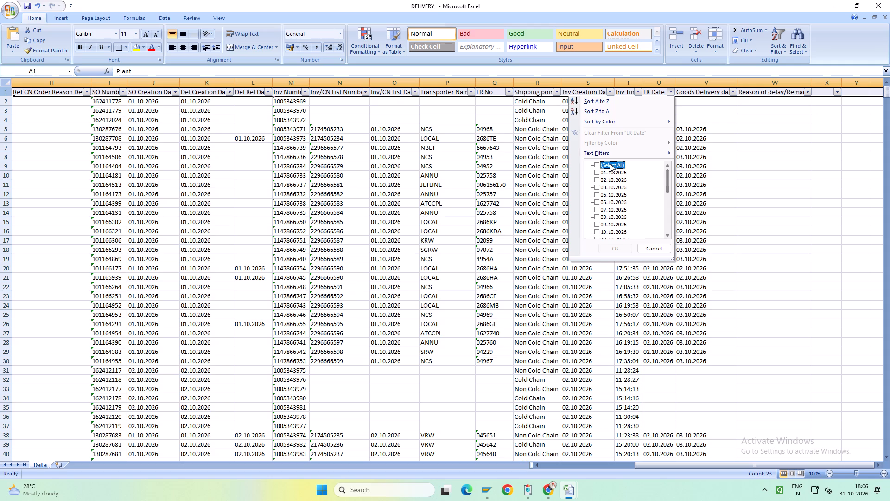
left_click(610, 164)
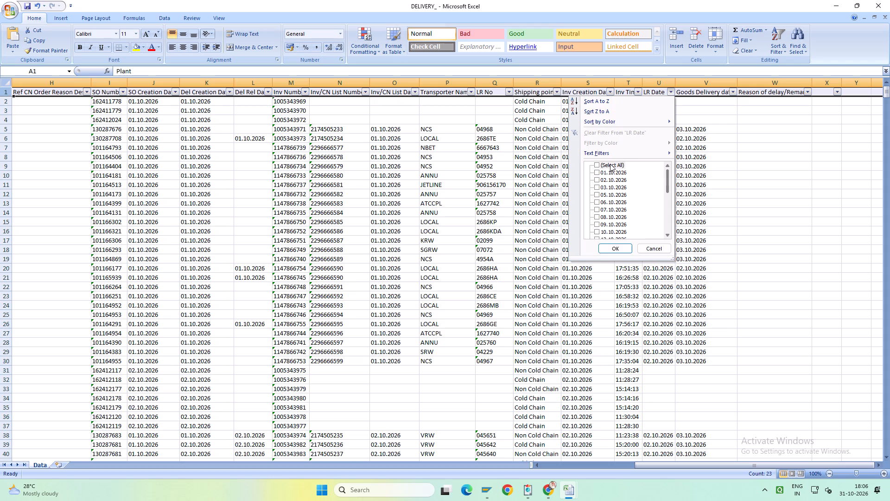
left_click(610, 164)
left_click(610, 195)
left_click(620, 250)
Filter the Goods Delivery date column to show only 05.10.2026.
scroll(620, 250, "up", 8)
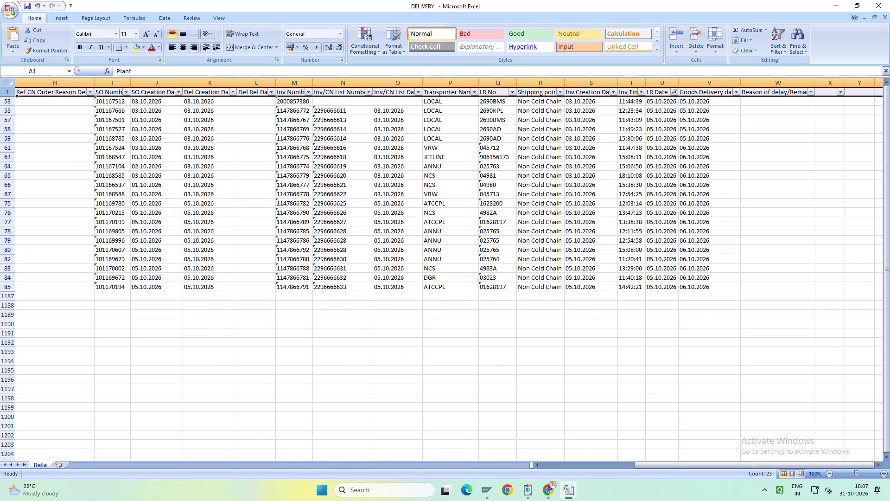
left_click_drag(698, 98, 716, 93)
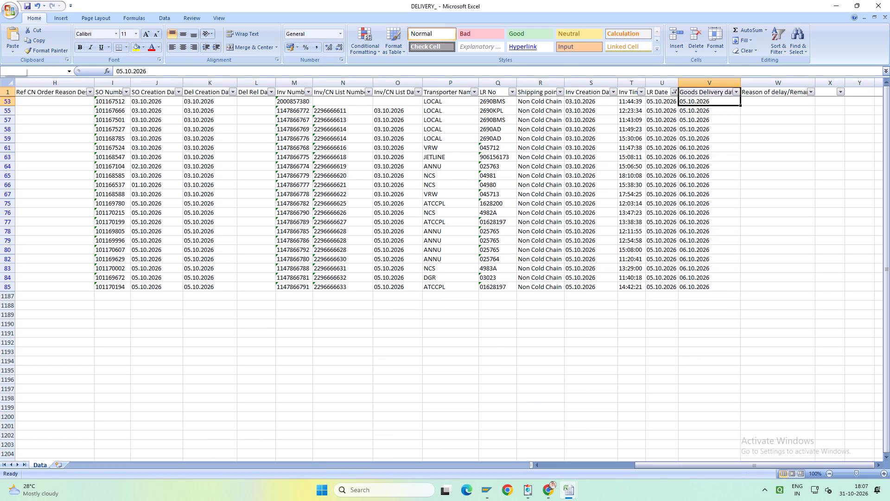
left_click_drag(716, 93, 716, 92)
left_click(709, 122)
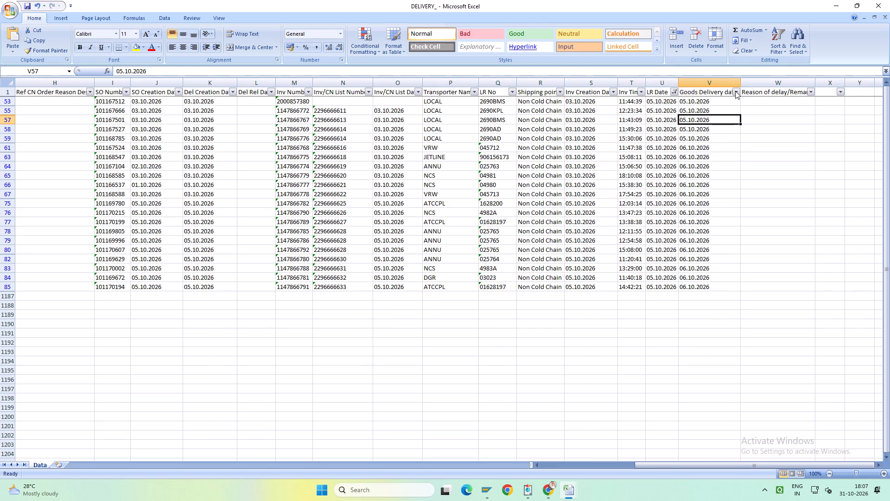
left_click(736, 91)
left_click(668, 167)
left_click(668, 172)
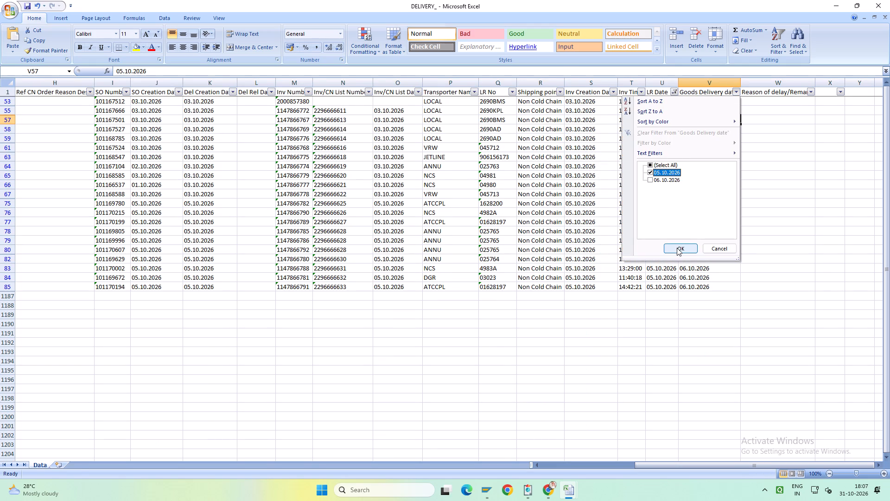
left_click(677, 248)
scroll(677, 248, "up", 8)
Switch to the DELIVERY DATE TO BE CHANGED--JAMSHEDPUR workbook and turn on filtering for its header row.
left_click(570, 492)
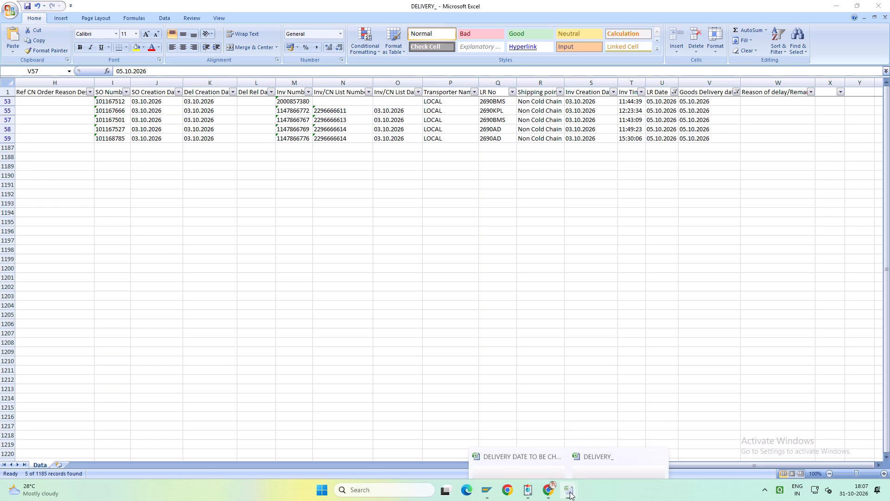
left_click(530, 451)
scroll(530, 451, "up", 2)
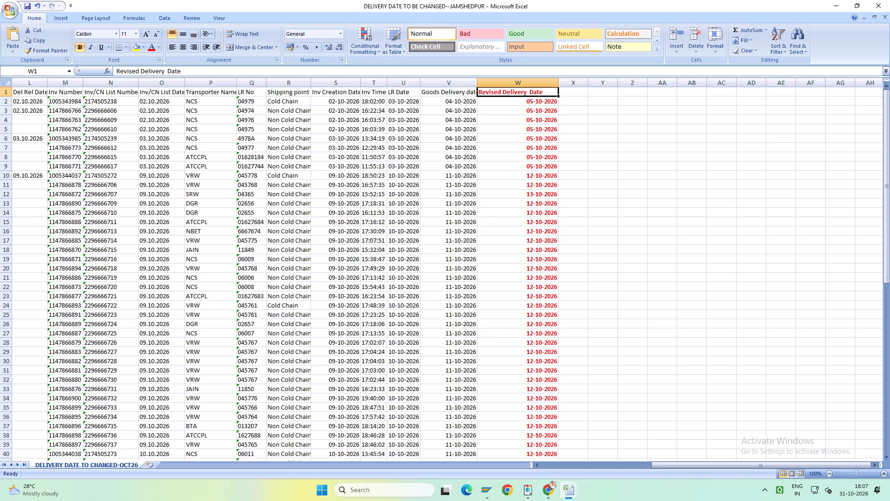
scroll(530, 451, "up", 4)
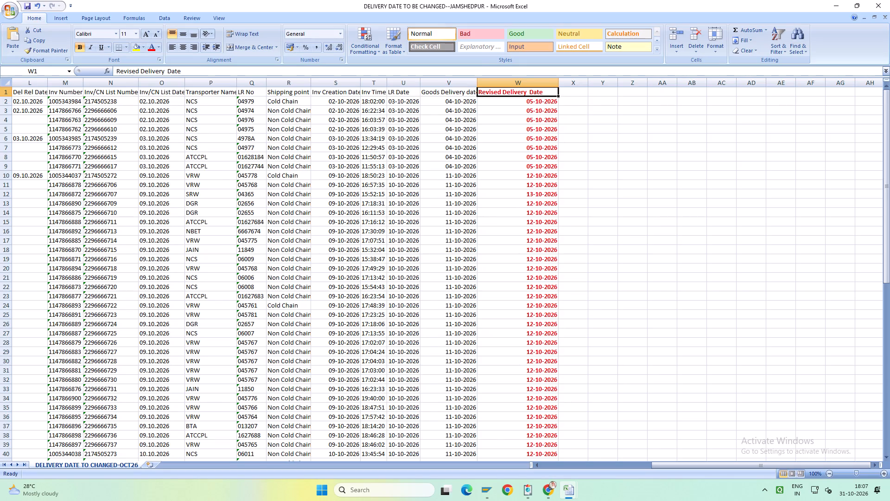
left_click(0, 91)
left_click(782, 49)
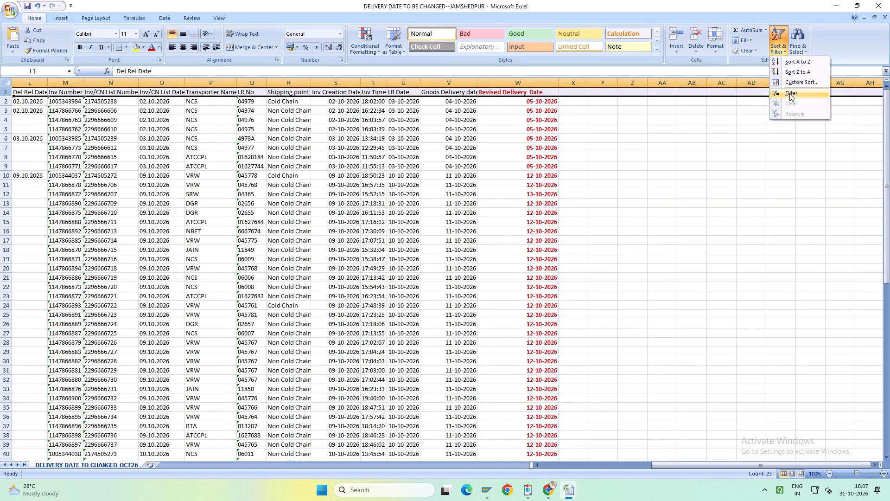
left_click(789, 93)
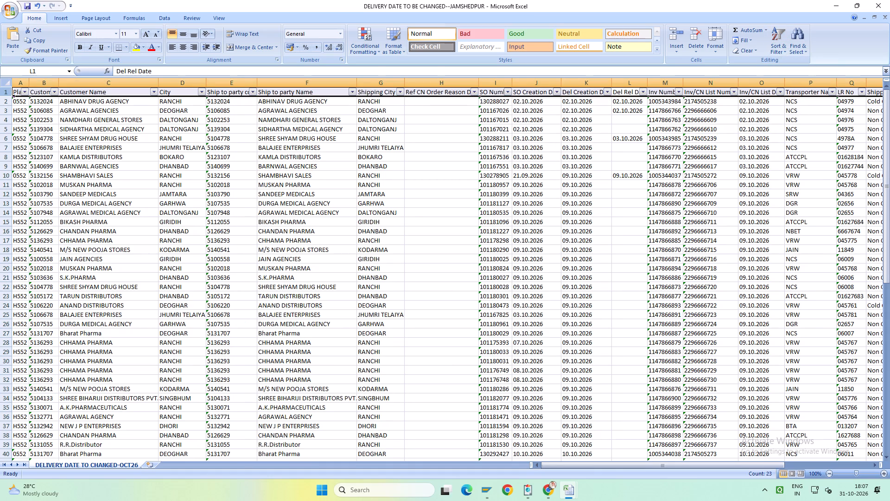
Filter the Revised Delivery Date column to show only 05 October 2026.
left_click(231, 91)
key("ctrl+Right")
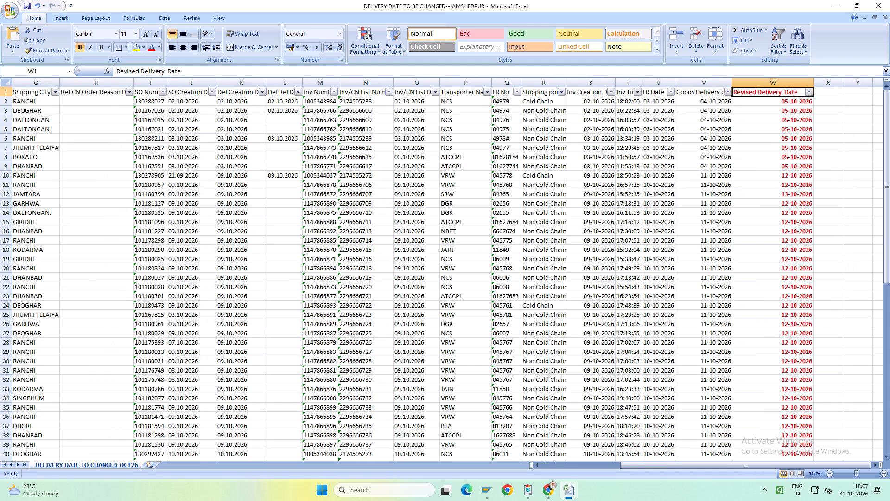
left_click(805, 93)
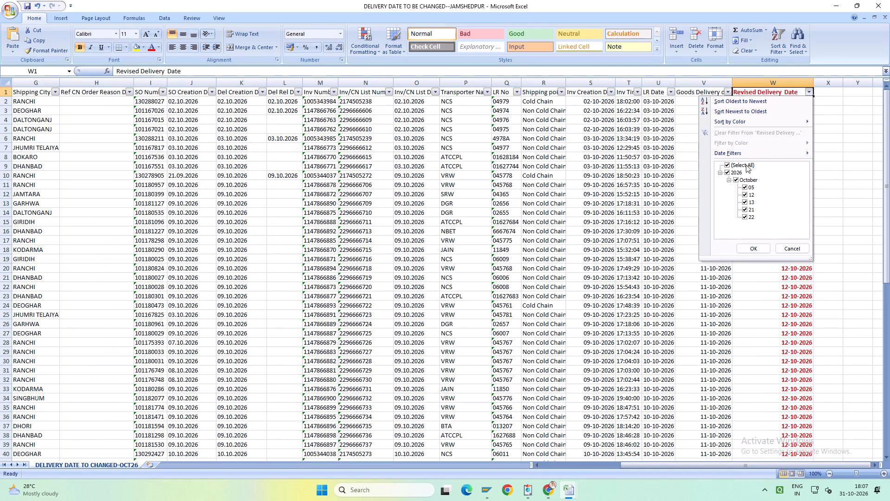
left_click(746, 165)
left_click(749, 188)
left_click(752, 248)
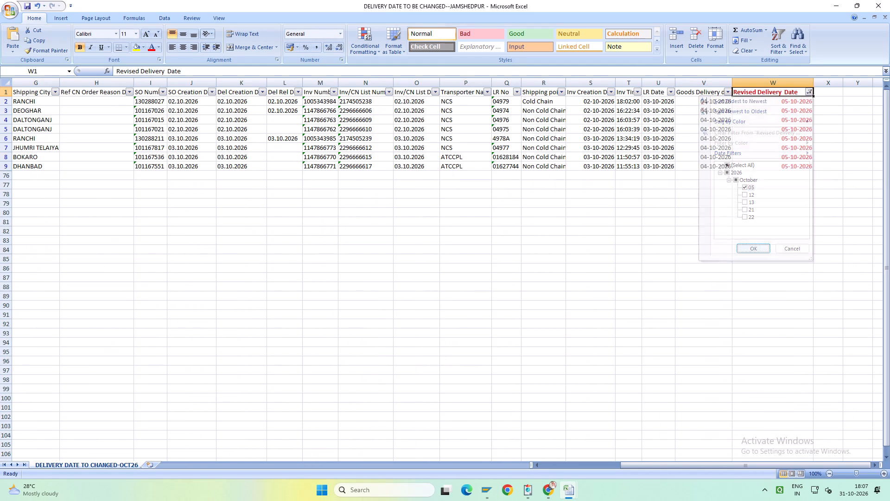
Compare the filtered Revised Delivery Date entries with the filtered Goods Delivery date rows and their customers in the DELIVERY_ workbook.
scroll(752, 248, "up", 4)
left_click_drag(795, 101, 802, 163)
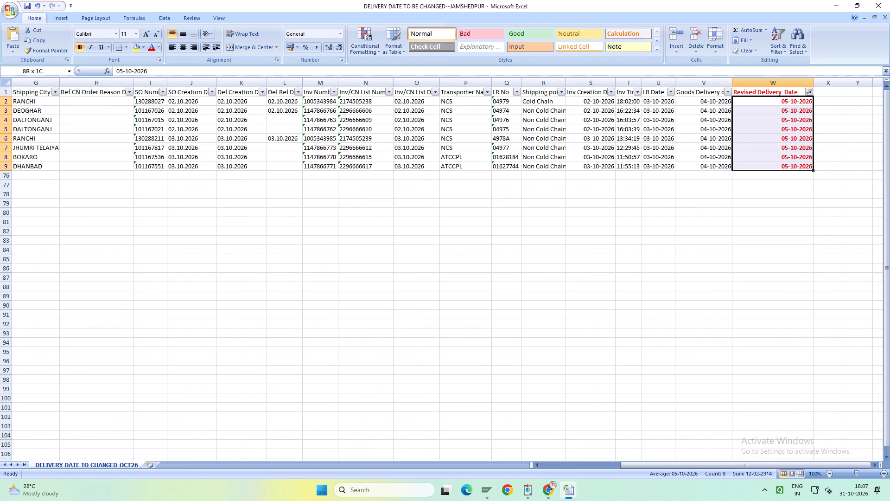
left_click_drag(802, 163, 802, 164)
left_click(566, 488)
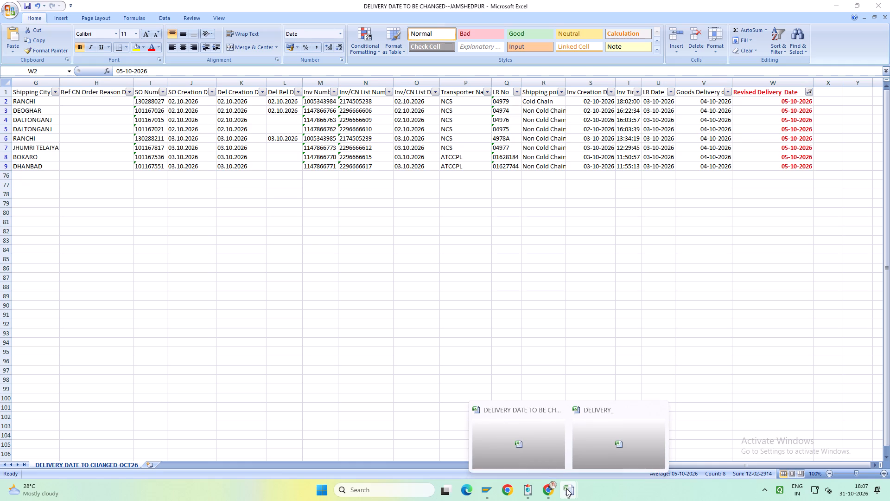
left_click(602, 458)
left_click_drag(707, 98, 717, 124)
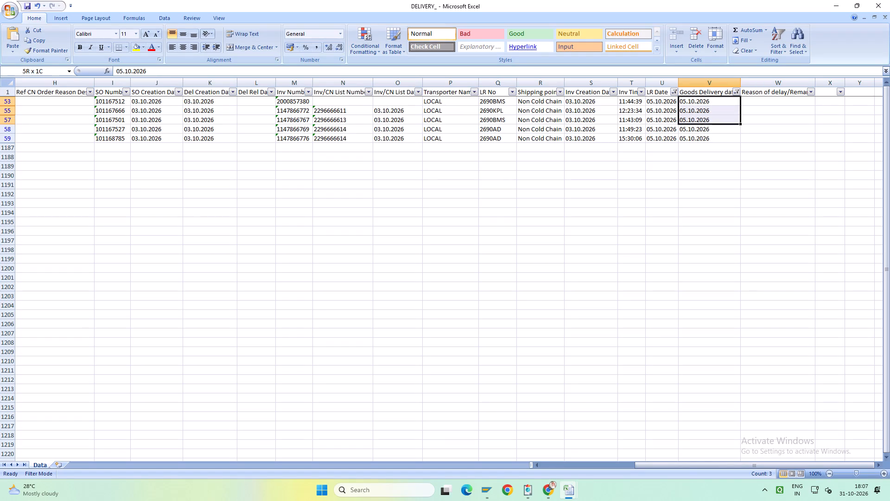
left_click_drag(717, 124, 720, 135)
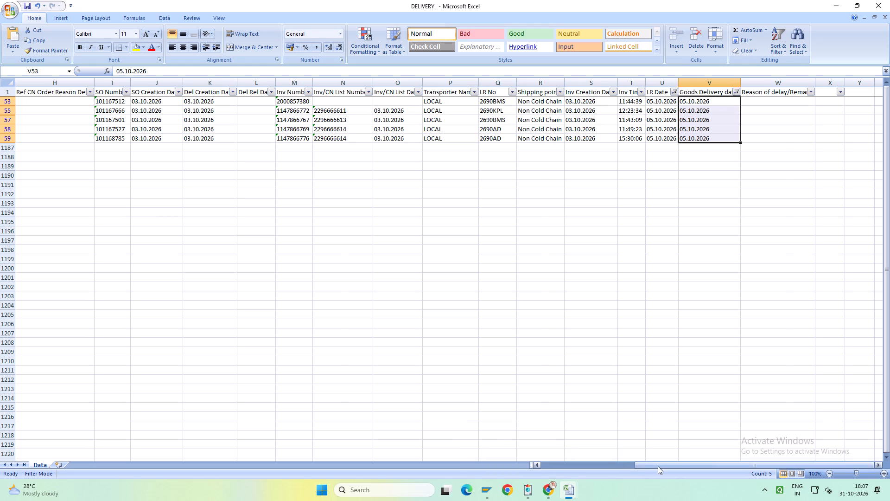
left_click_drag(658, 466, 510, 459)
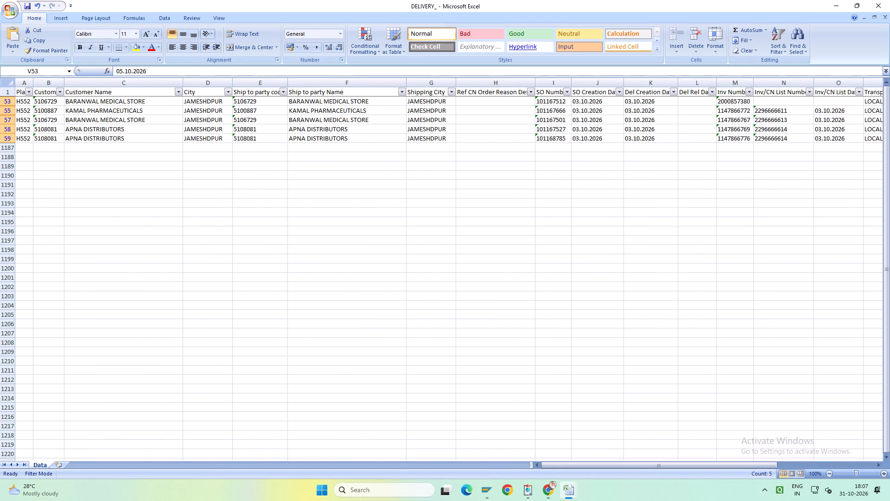
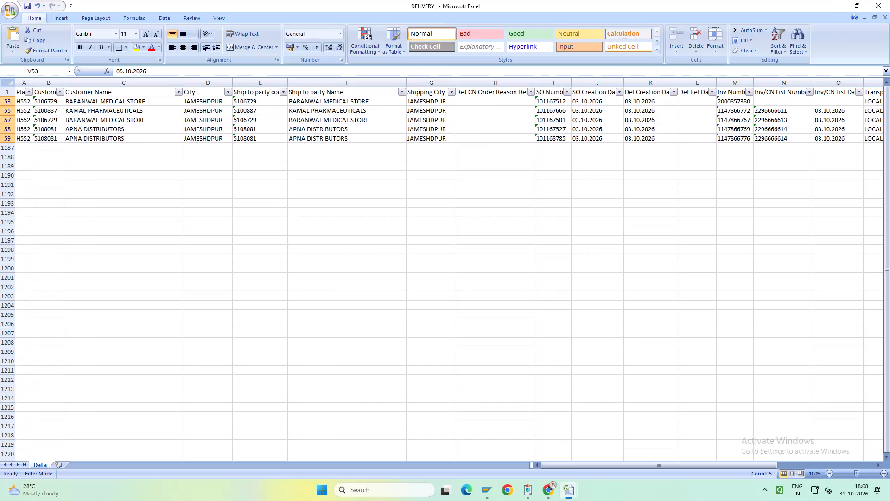
Check the filtered DELIVERY_ rows, including their dates, against the Inv/CN List Number values in the Jamshedpur revised date workbook.
scroll(446, 212, "up", 4)
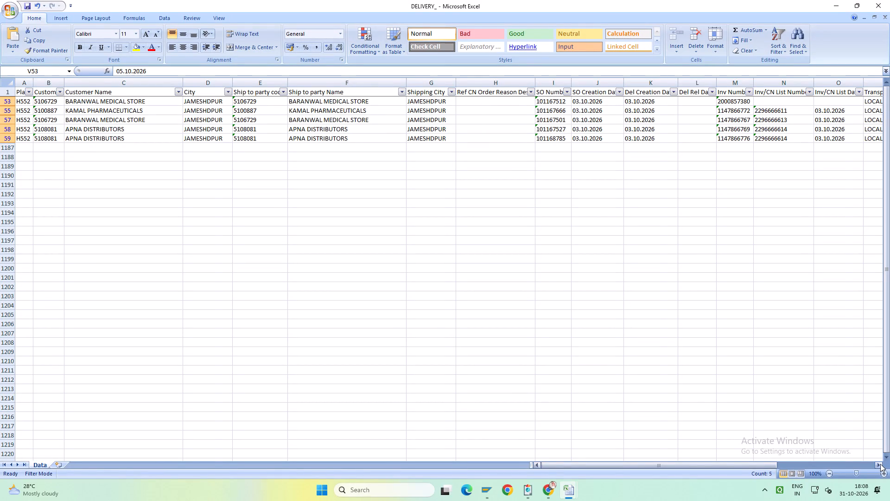
left_click(880, 464)
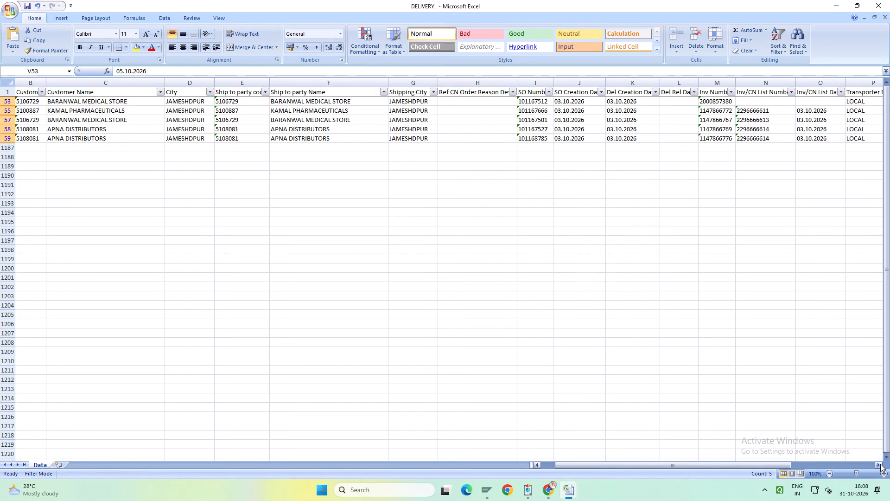
left_click(880, 464)
triple_click(880, 464)
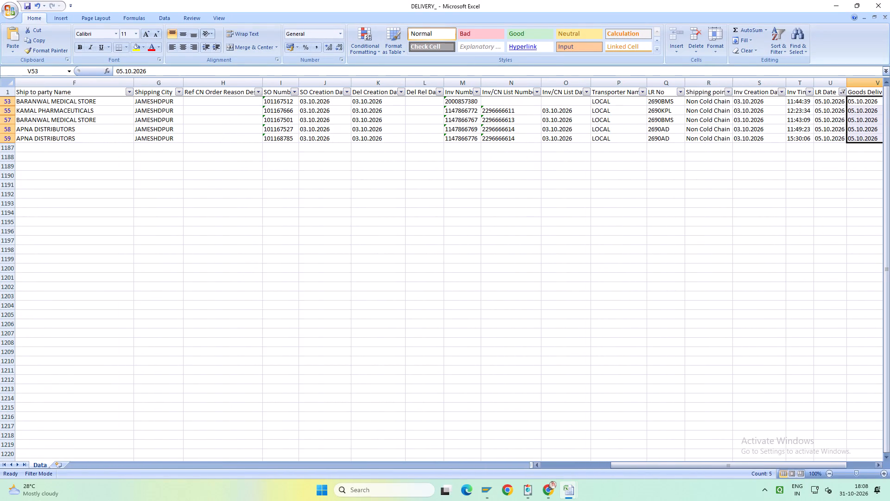
left_click(562, 495)
left_click(545, 466)
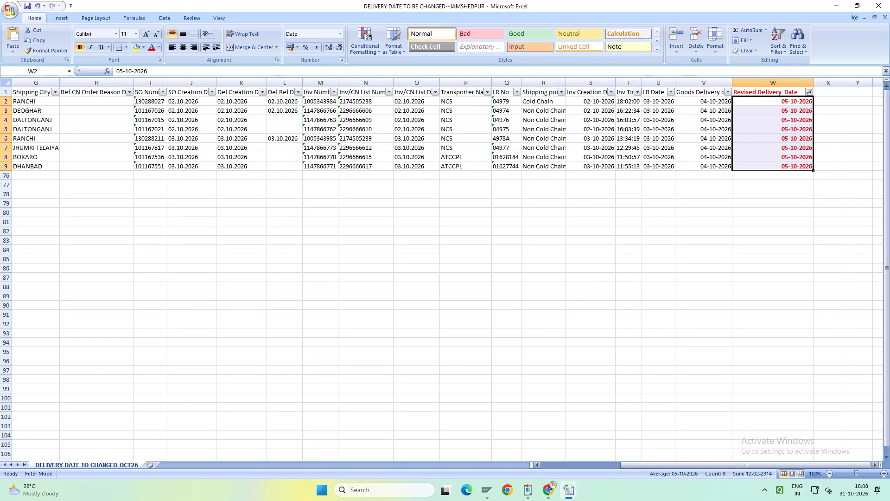
left_click(389, 93)
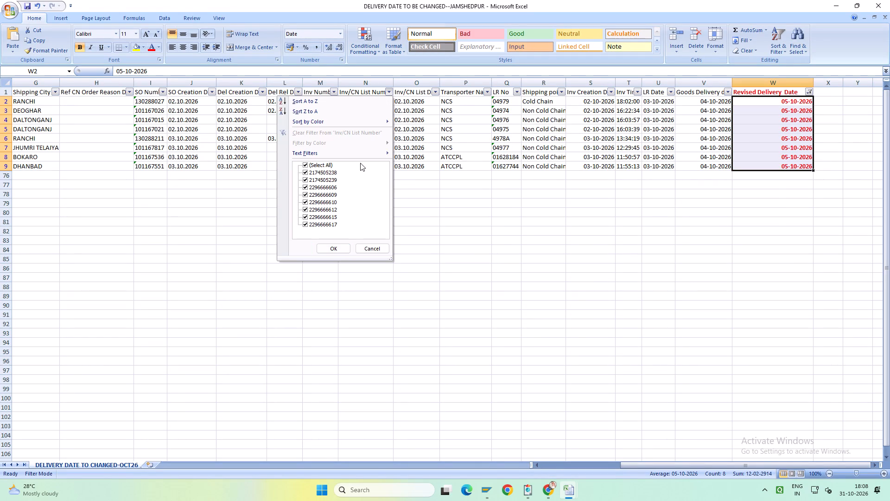
left_click(327, 166)
scroll(342, 216, "up", 4)
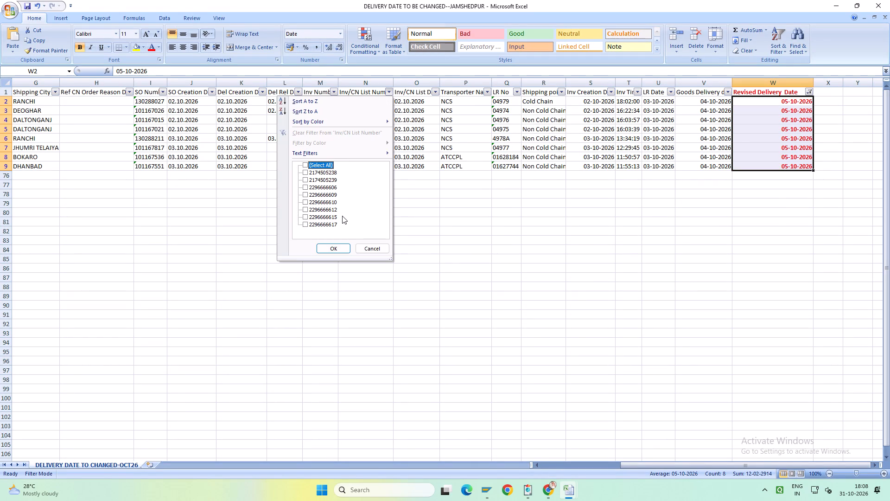
left_click(436, 203)
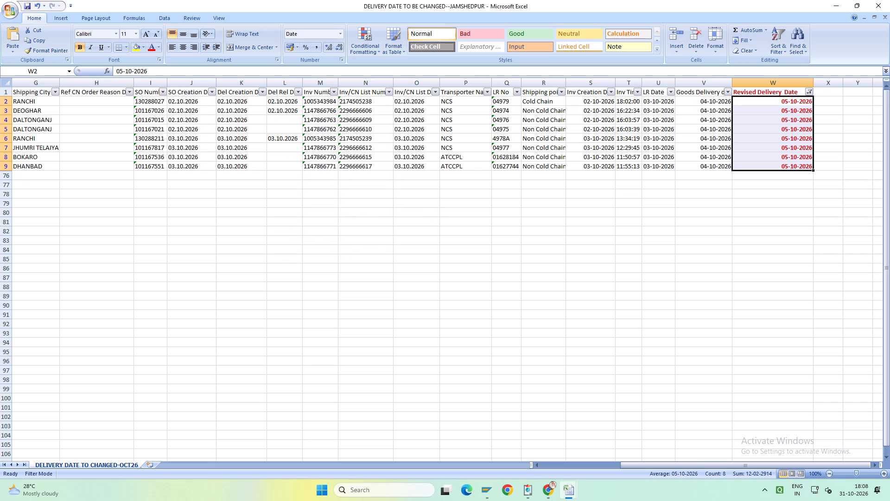
Compare the Inv/CN List Numbers of the filtered DELIVERY_ rows with those listed for the filtered rows in the Jamshedpur workbook.
left_click(566, 485)
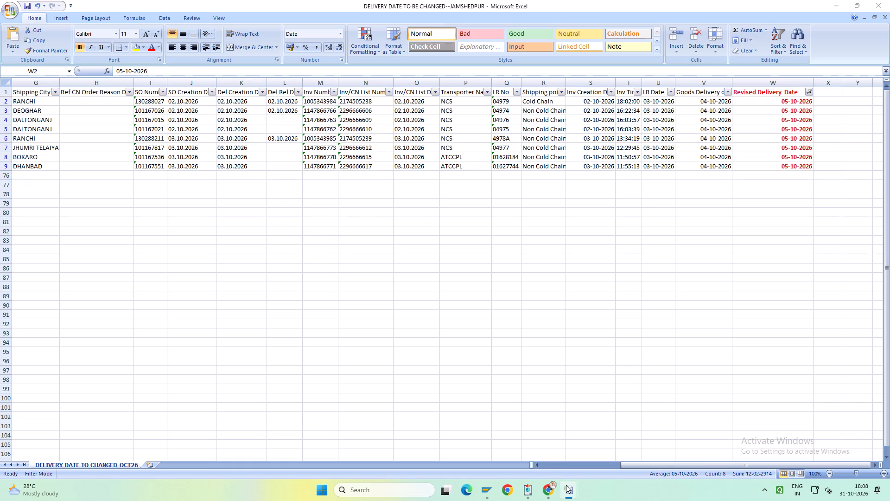
left_click(600, 443)
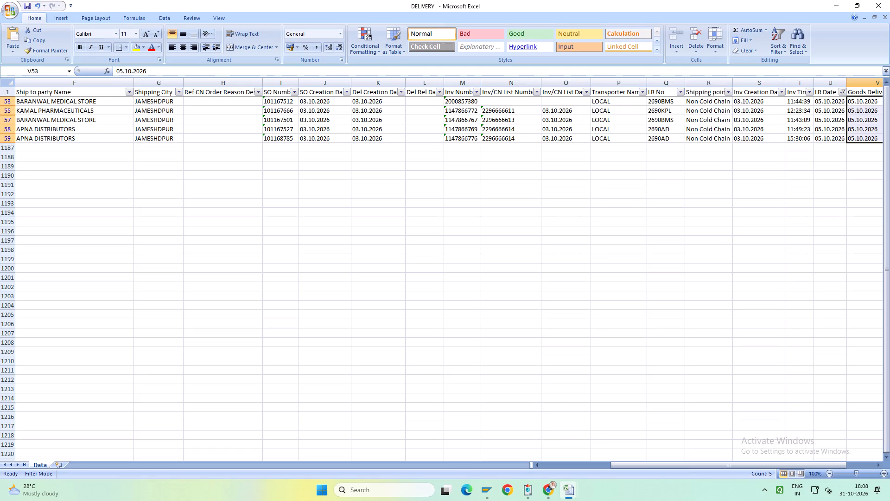
scroll(527, 141, "up", 3)
left_click(569, 491)
left_click(551, 449)
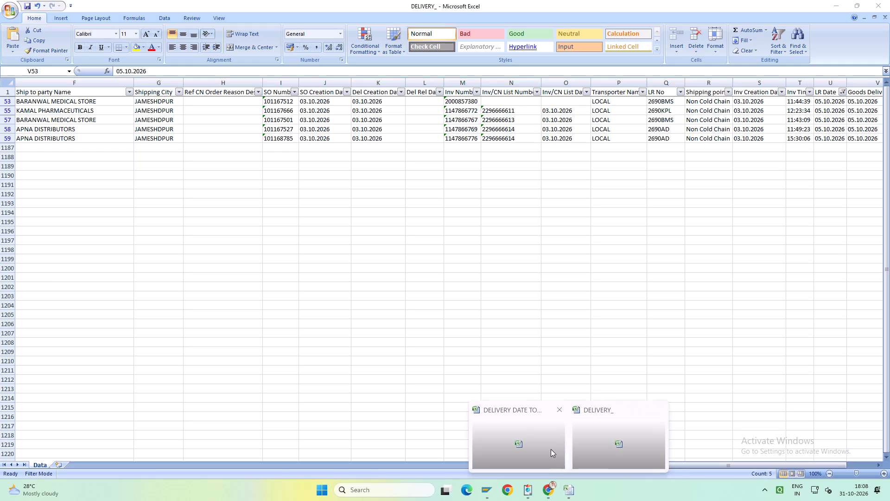
left_click(391, 91)
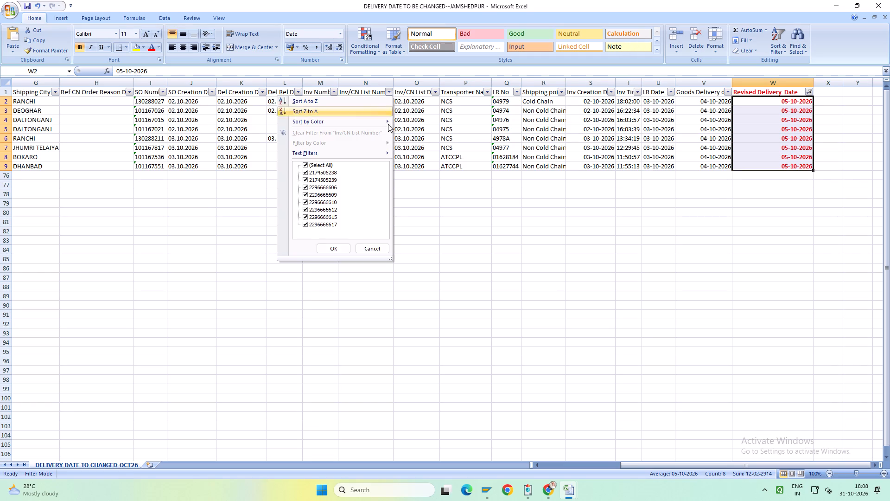
scroll(337, 213, "up", 7)
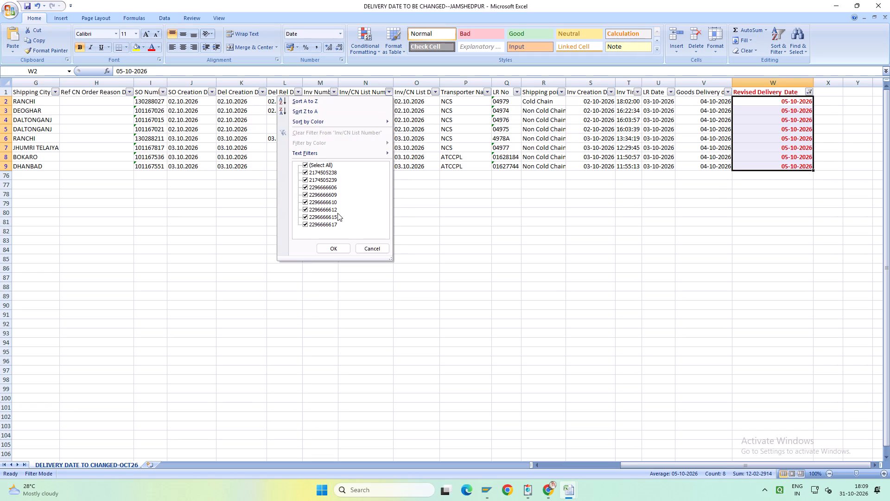
left_click(502, 199)
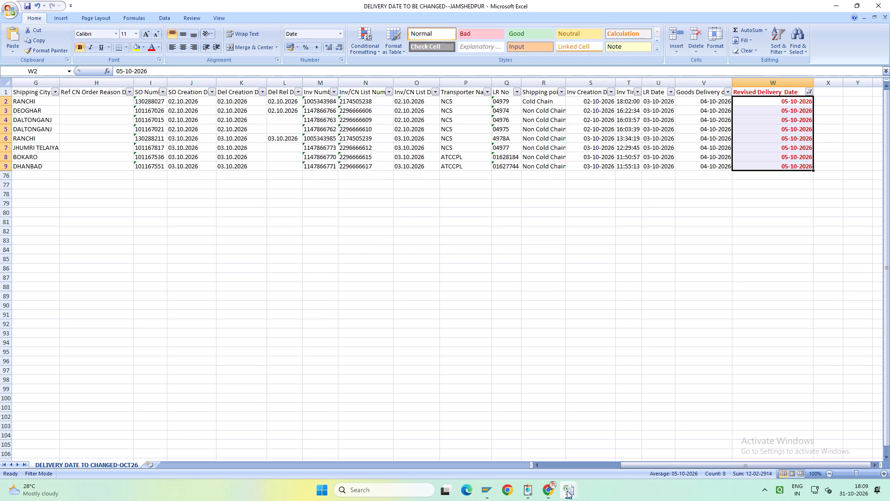
Compare the LR Date and Goods Delivery date columns of the filtered rows in the Jamshedpur and DELIVERY_ workbooks.
left_click(567, 491)
left_click(544, 455)
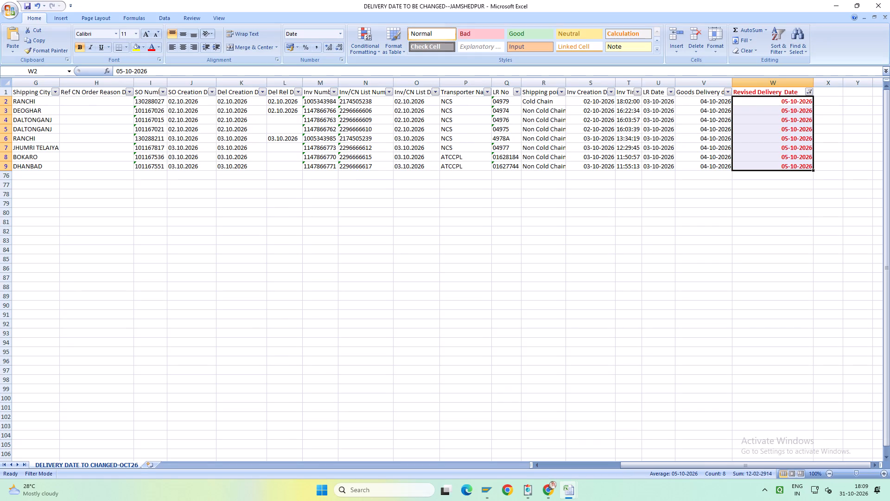
scroll(423, 161, "up", 6)
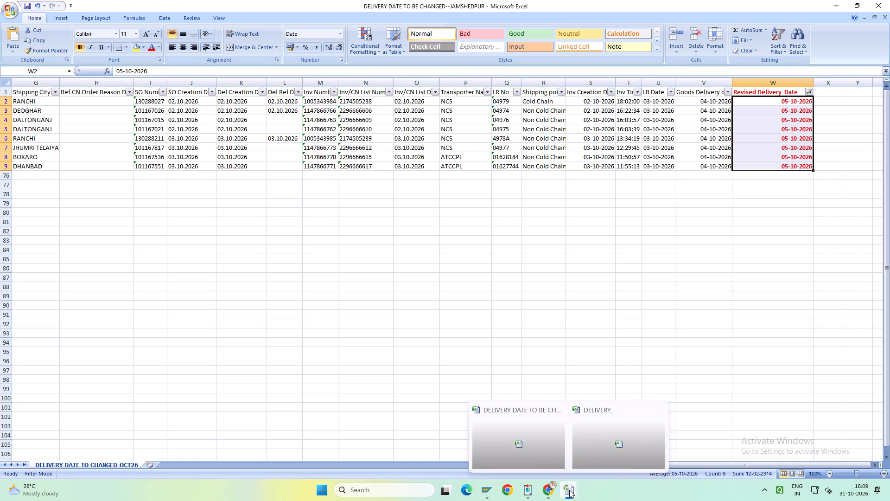
left_click(609, 453)
scroll(609, 453, "up", 8)
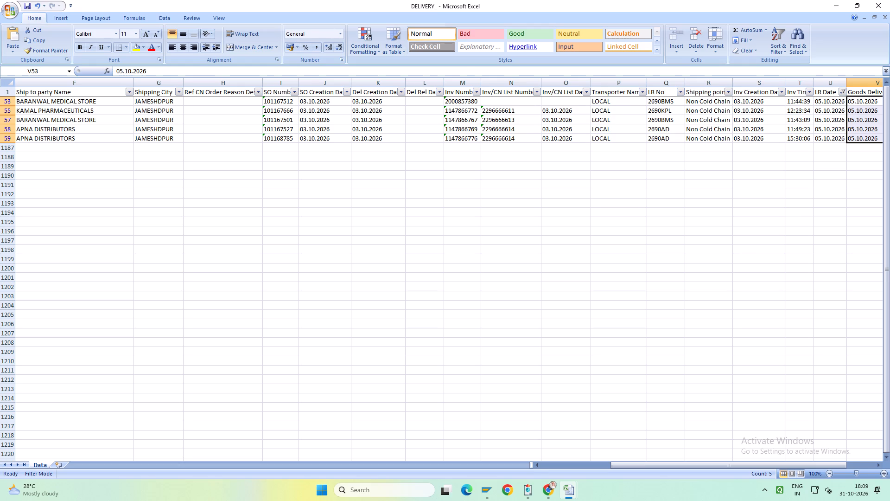
double_click(879, 465)
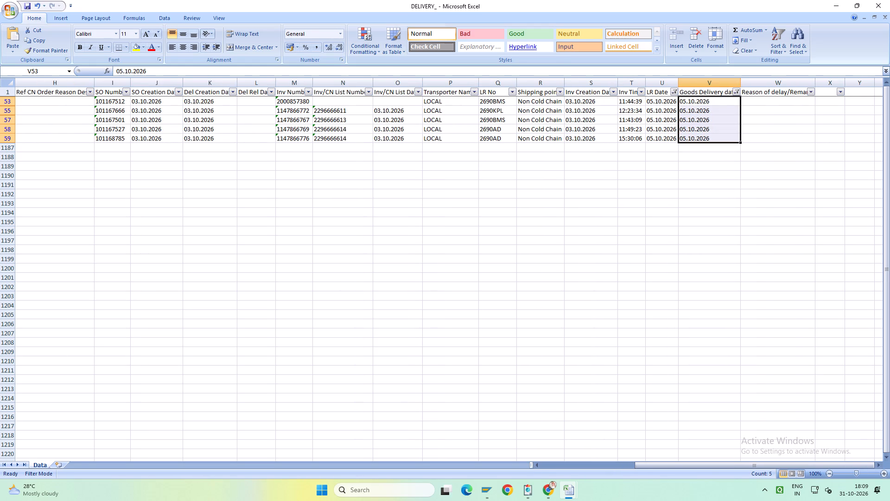
In the Jamshedpur workbook, show all Revised Delivery Date entries again and check the dates available in its Goods Delivery date column.
left_click(569, 491)
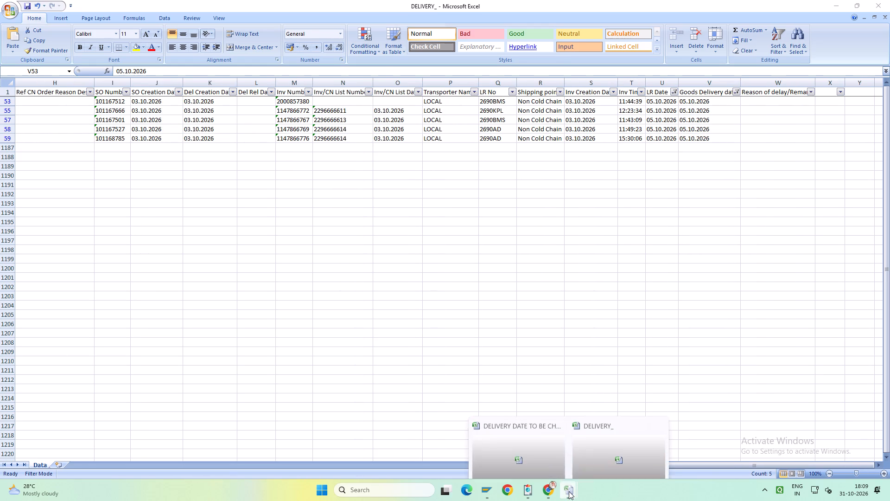
left_click(536, 450)
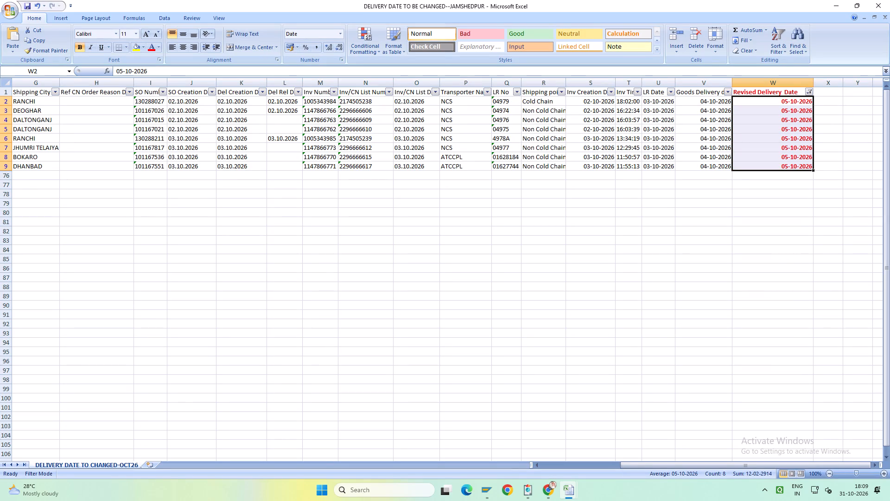
left_click(727, 91)
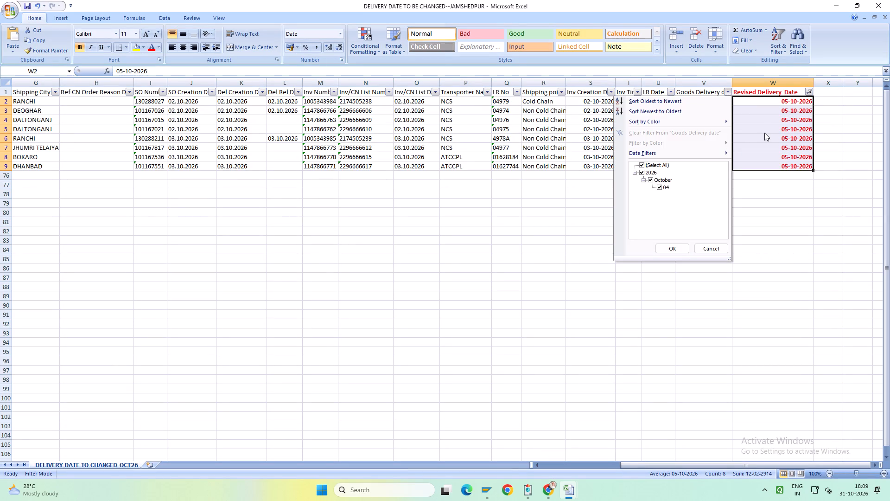
left_click(764, 133)
left_click(809, 92)
left_click(747, 166)
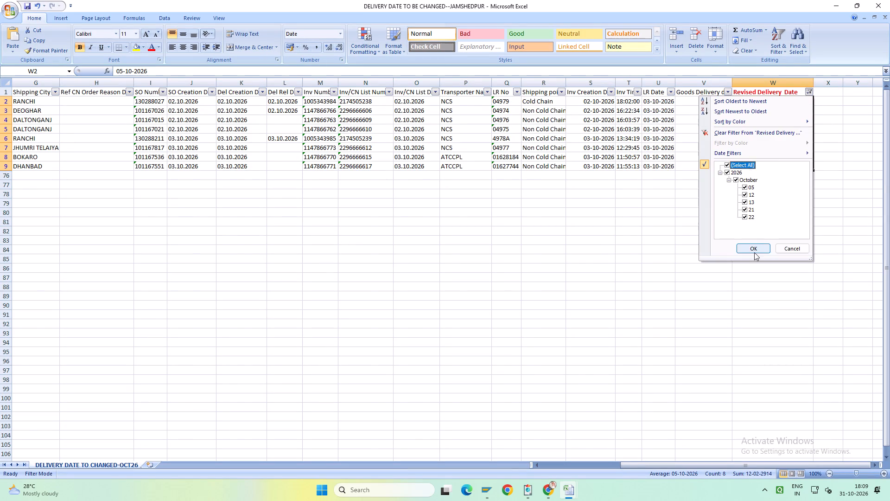
left_click(756, 250)
scroll(756, 249, "up", 4)
left_click(727, 92)
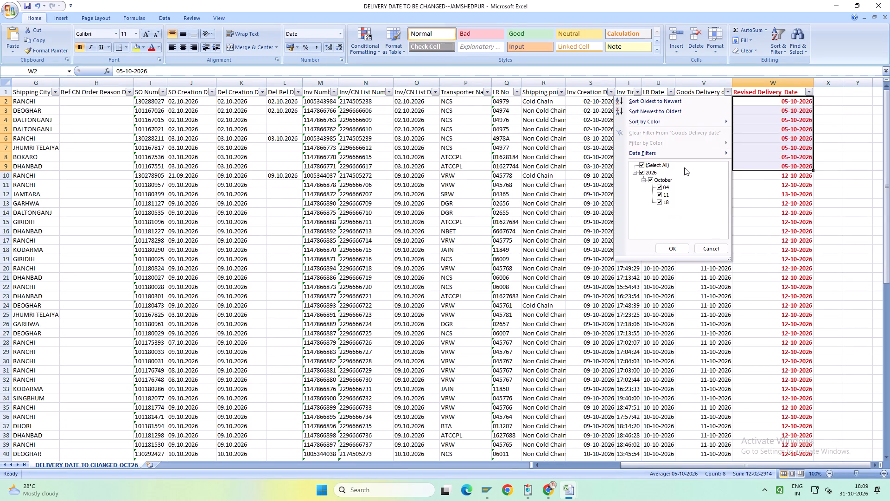
left_click(791, 209)
scroll(791, 210, "up", 8)
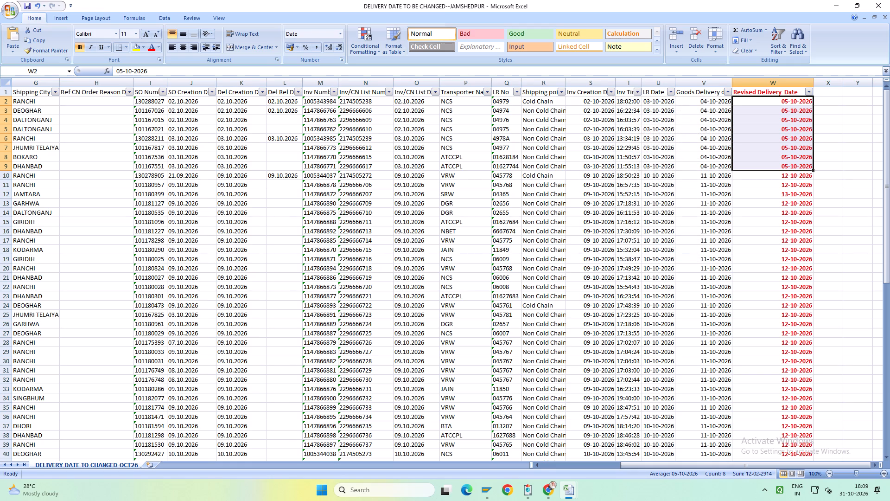
Switch to the DELIVERY_ workbook and reset the LR Date filter to show all LR dates.
left_click(567, 488)
left_click(609, 458)
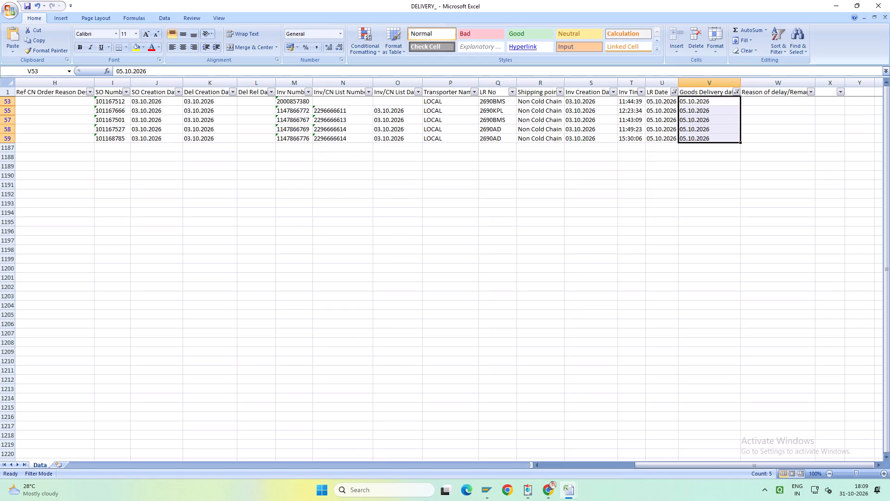
left_click(676, 90)
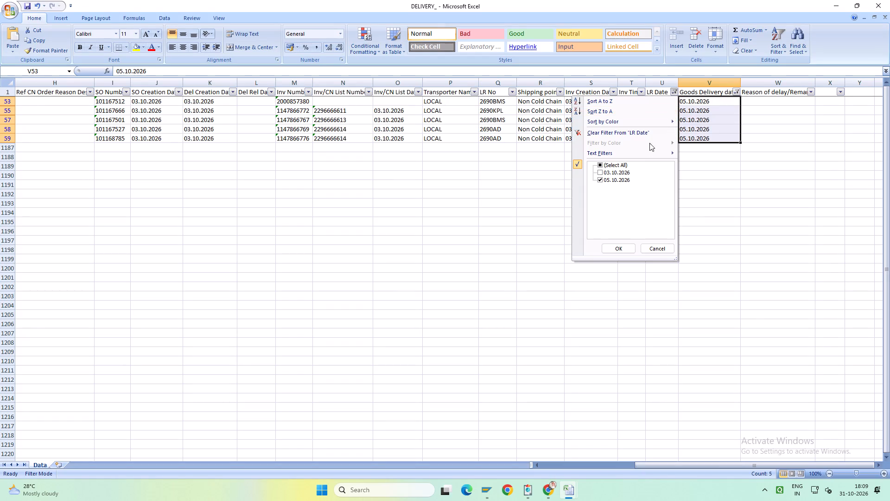
left_click(617, 167)
left_click(720, 186)
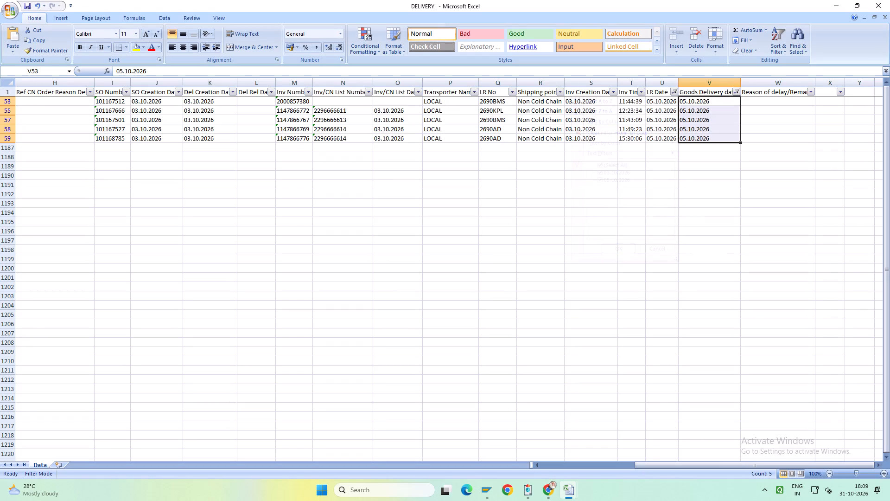
left_click(673, 91)
left_click(618, 163)
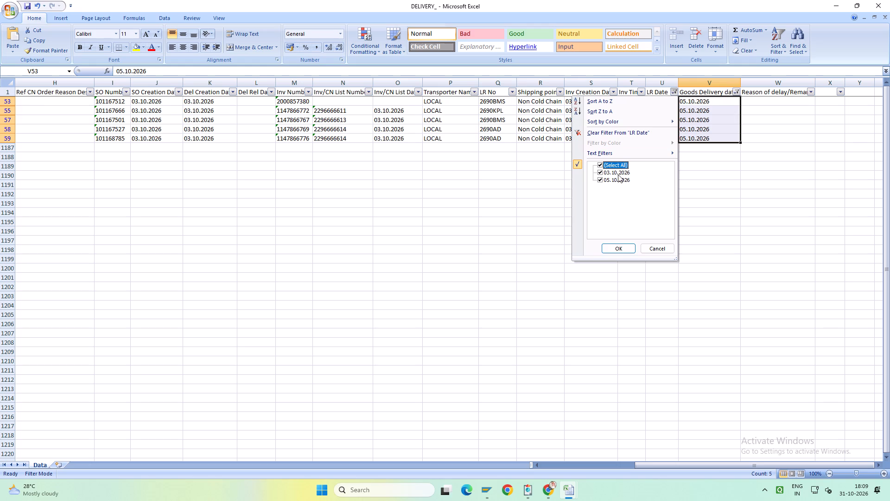
left_click(624, 249)
Examine the customers, shipping cities, LR dates and delivery dates of the rows with Goods Delivery date 05.10.2026.
scroll(624, 249, "up", 6)
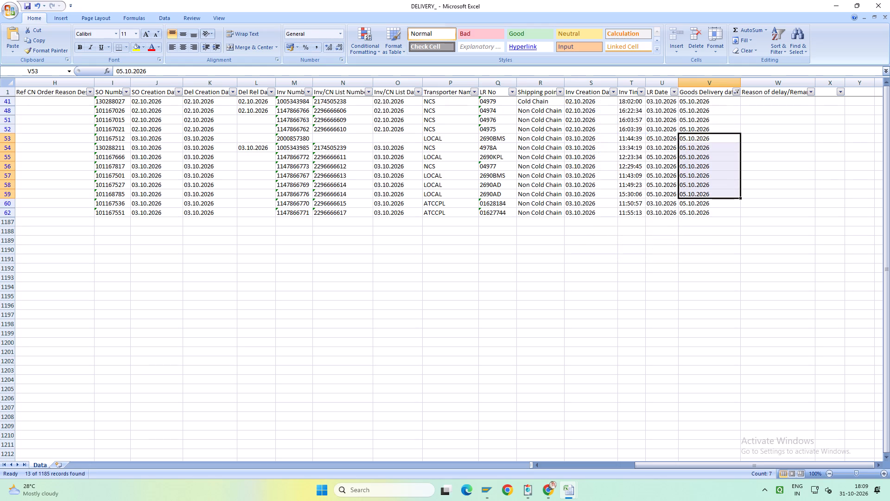
scroll(624, 249, "up", 4)
left_click(699, 91)
key("ctrl+Left")
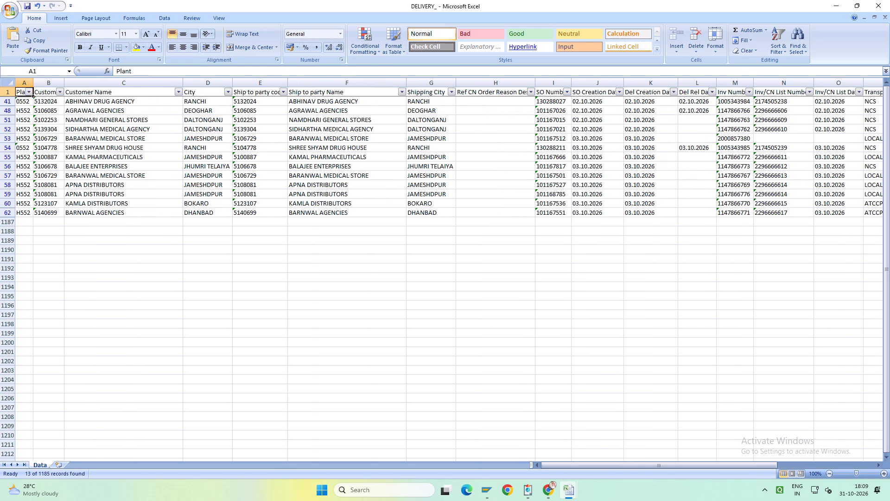
left_click(451, 90)
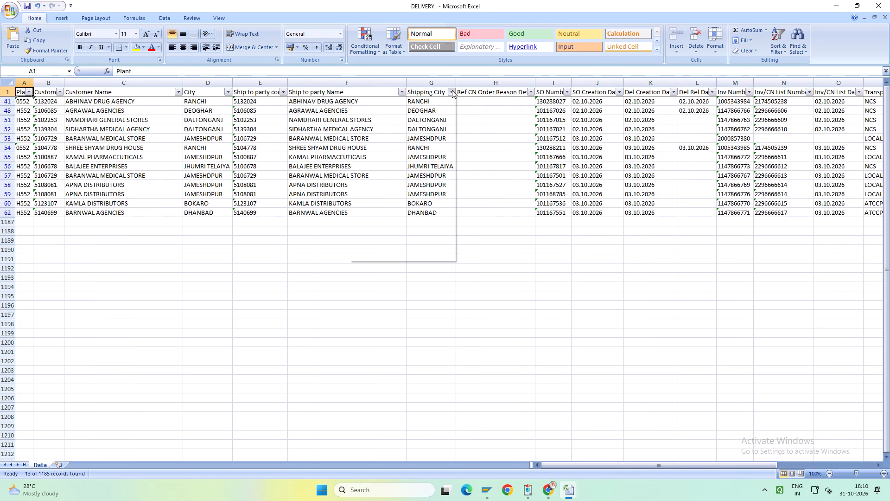
left_click(496, 113)
left_click(553, 89)
key("ctrl+Right")
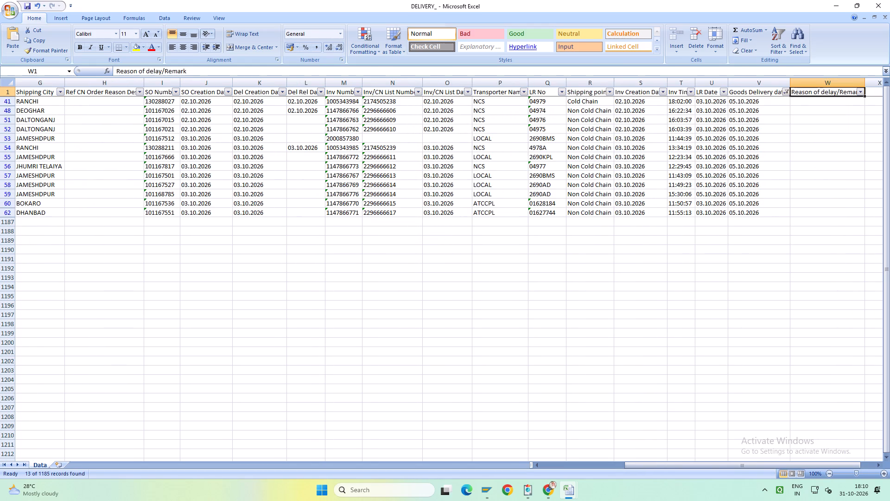
Reset the Goods Delivery date filter in the DELIVERY_ workbook to show all dates.
left_click(788, 90)
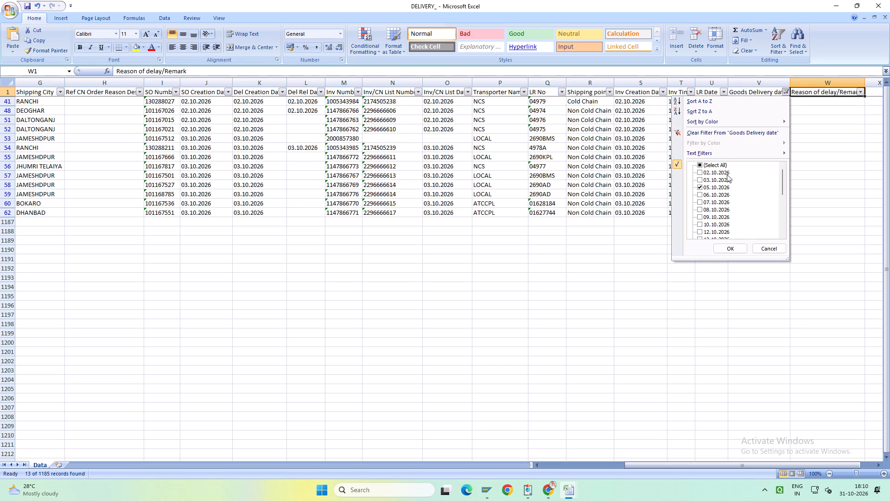
left_click(719, 166)
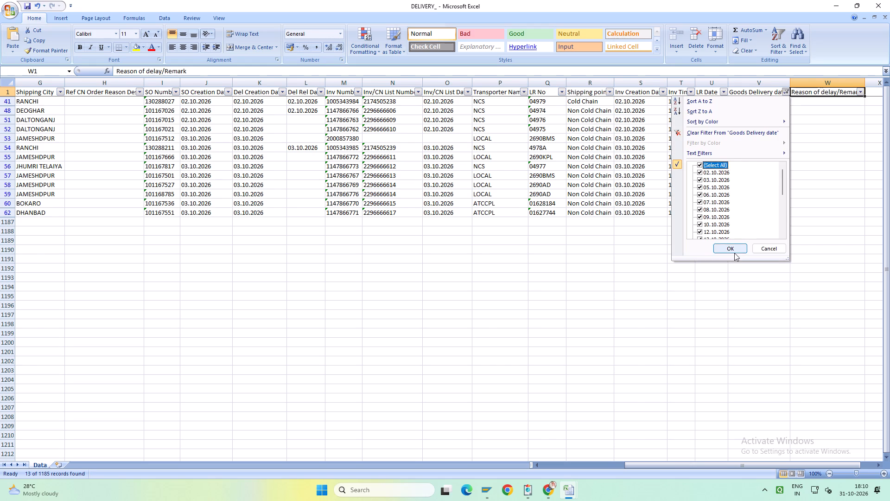
left_click(734, 250)
scroll(734, 250, "up", 10)
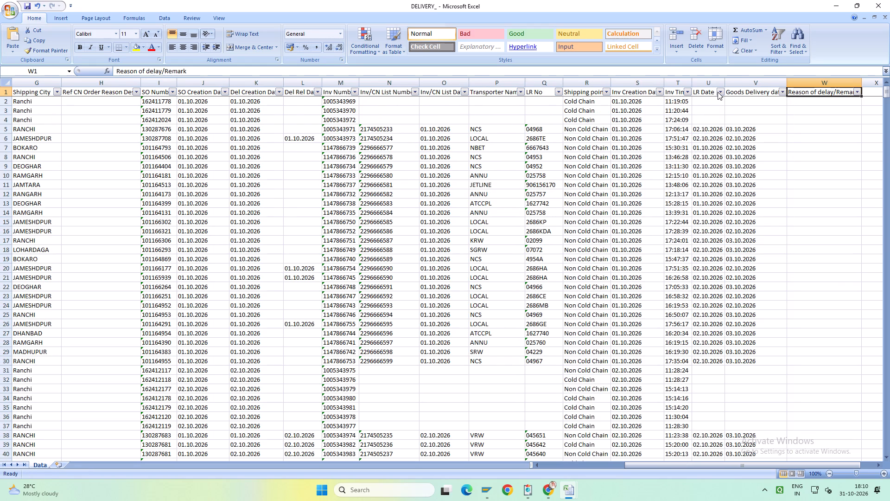
Filter the LR Date column of the DELIVERY_ workbook to show only 05.10.2026.
left_click(718, 91)
left_click(667, 166)
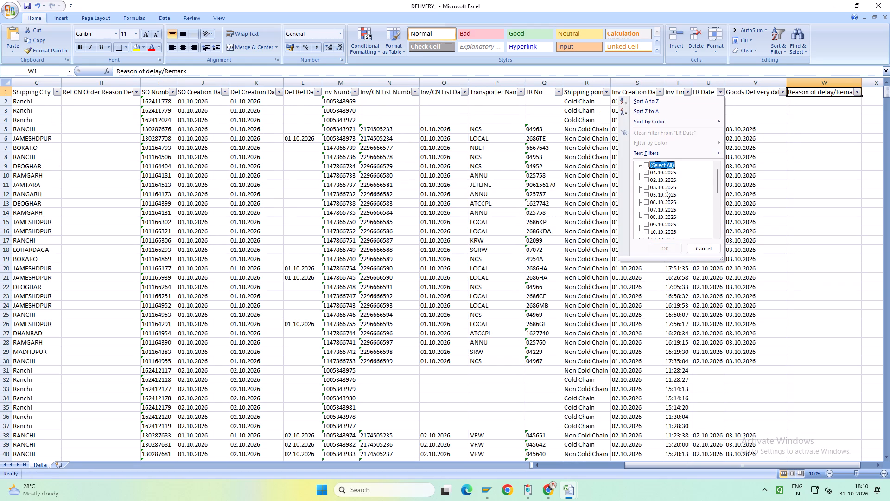
scroll(669, 207, "down", 10)
scroll(670, 208, "up", 4)
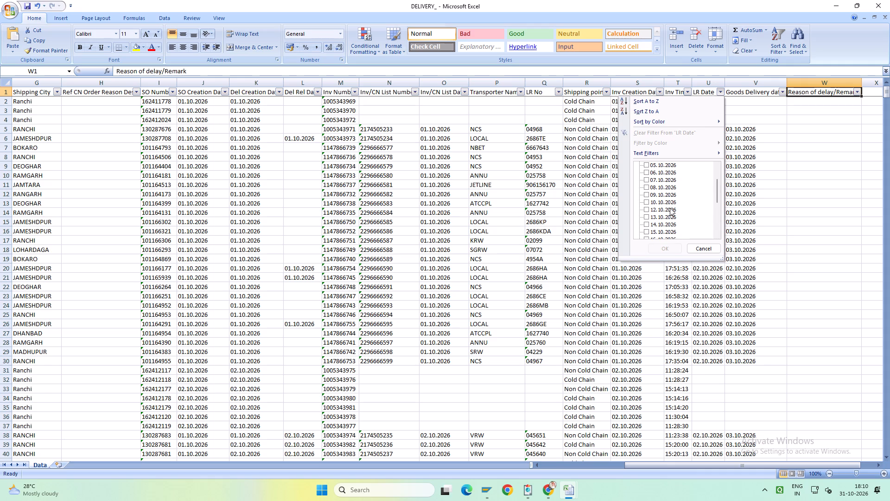
scroll(670, 208, "up", 5)
left_click(663, 194)
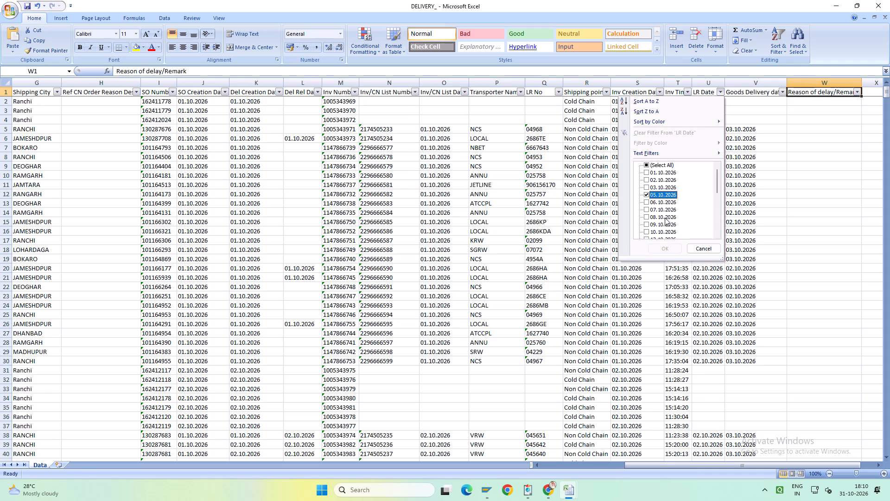
left_click(669, 249)
scroll(669, 249, "up", 5)
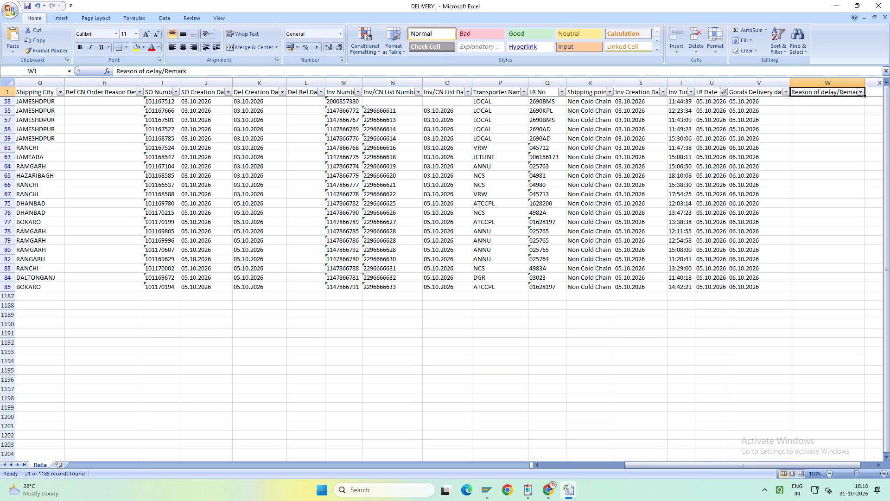
left_click(416, 91)
left_click(358, 166)
left_click(362, 175)
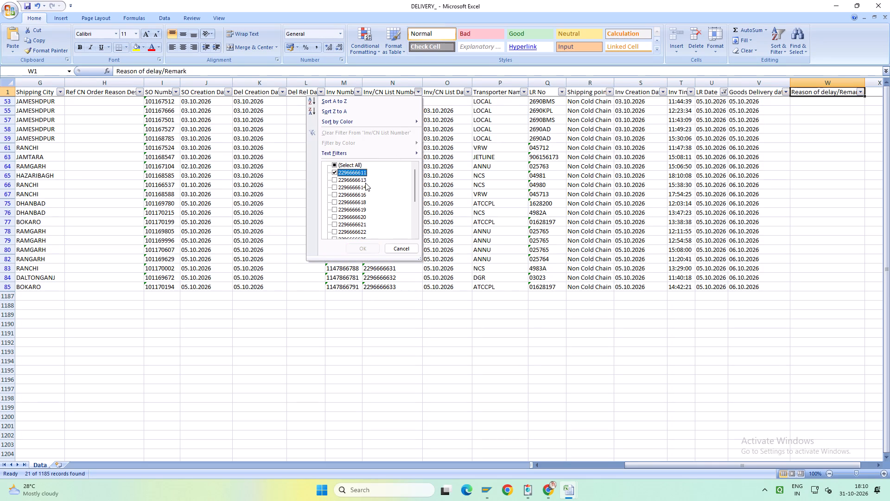
left_click(365, 183)
left_click(365, 187)
left_click(369, 253)
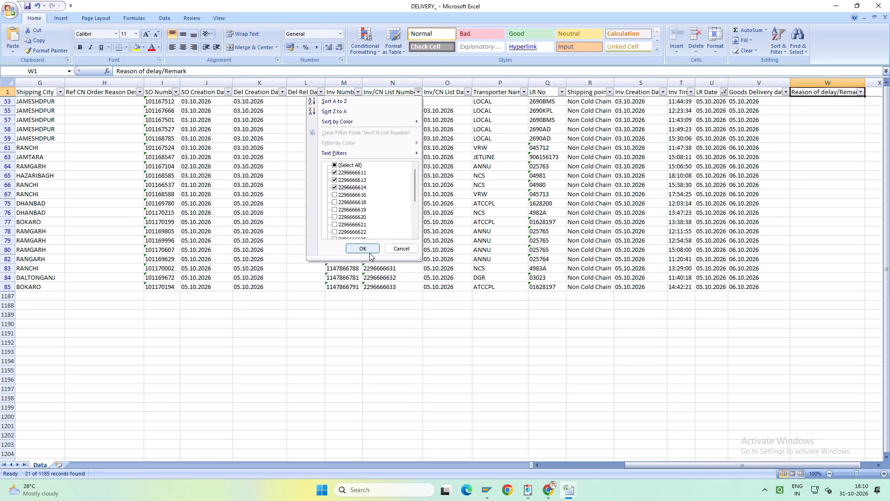
scroll(369, 253, "up", 6)
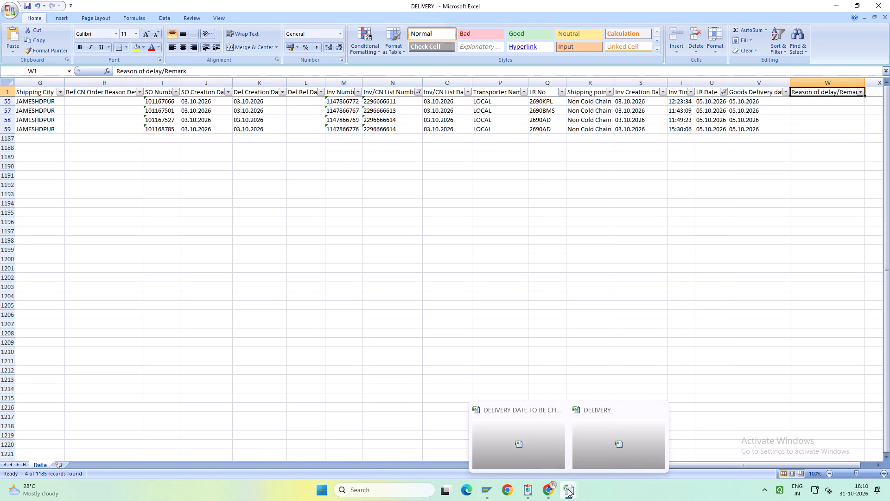
In the Jamshedpur workbook, filter Revised Delivery Date to 05 October 2026 and check the Inv/CN List Numbers of those rows.
left_click(528, 455)
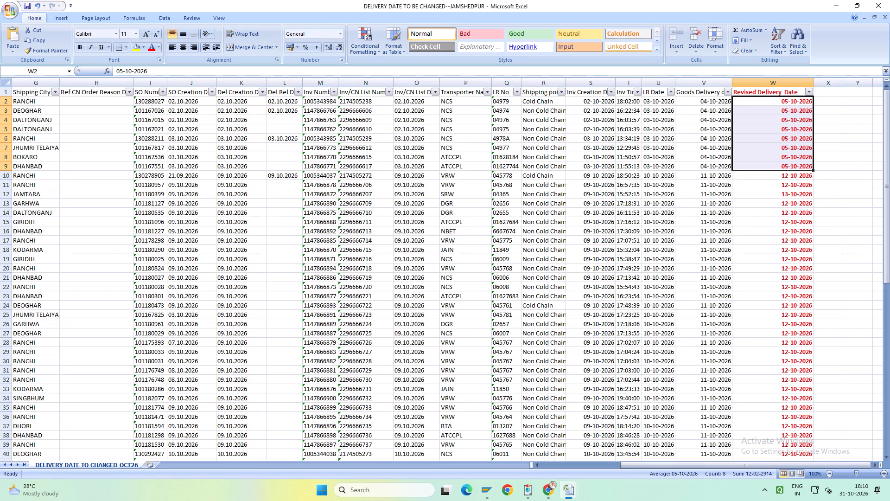
left_click(809, 91)
left_click(740, 165)
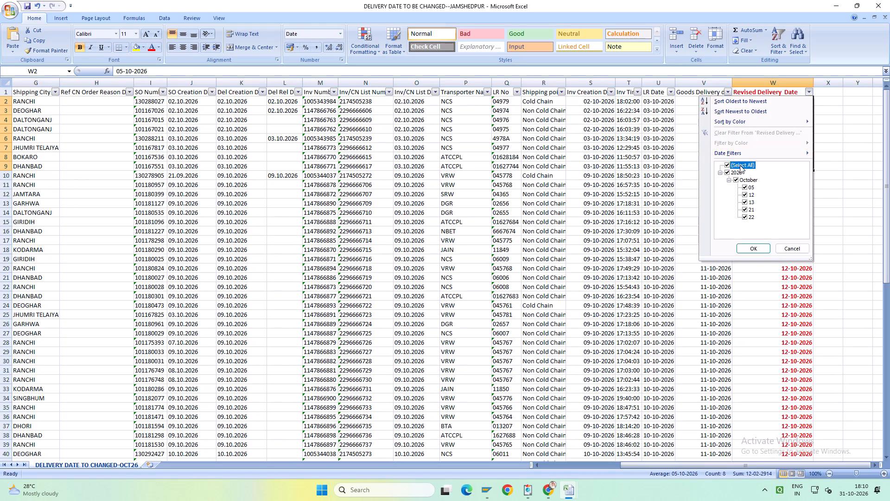
left_click(748, 186)
left_click(757, 250)
scroll(756, 251, "up", 4)
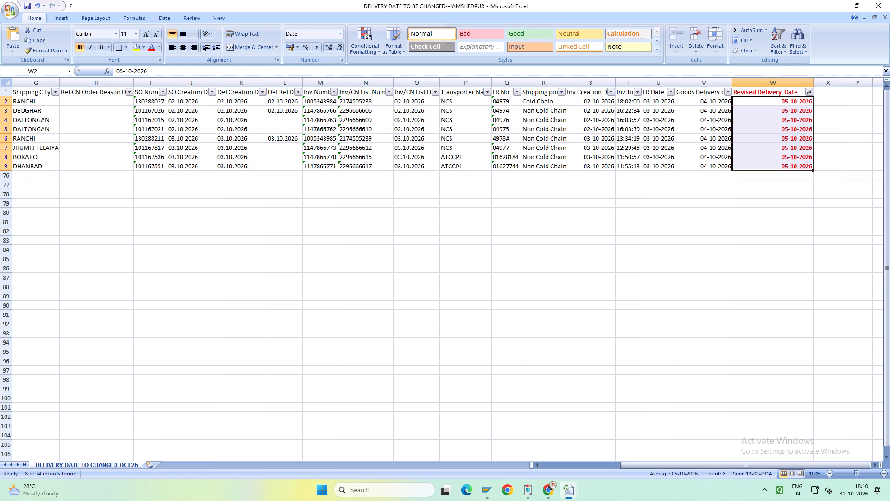
left_click(388, 90)
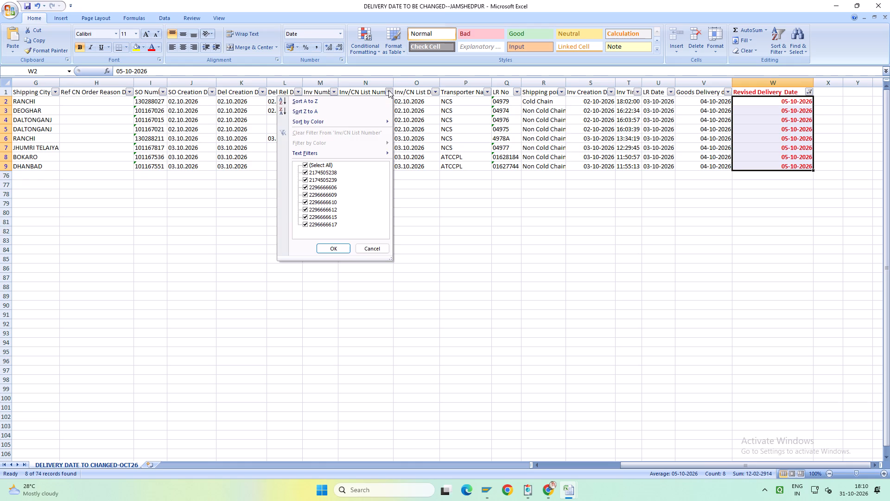
left_click(407, 103)
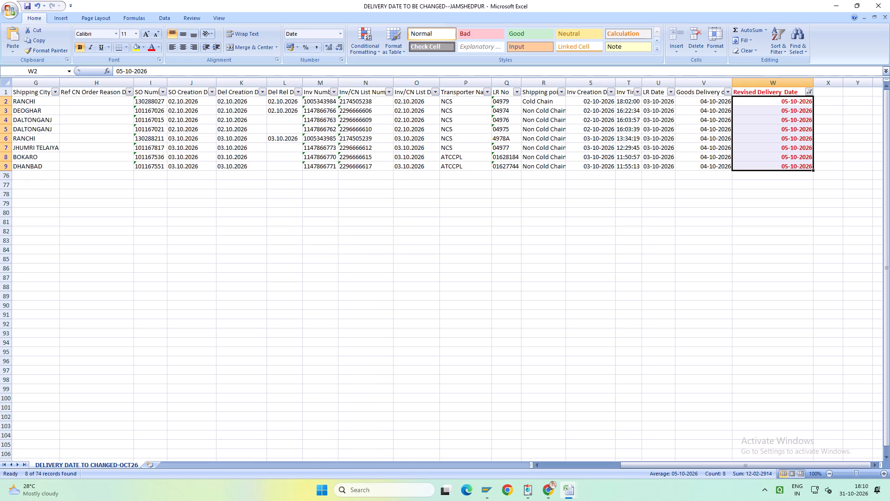
left_click(574, 497)
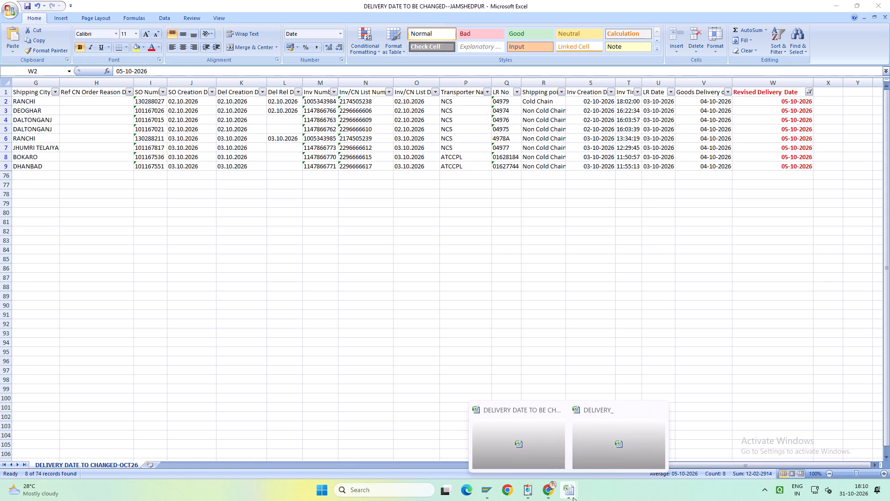
left_click(546, 466)
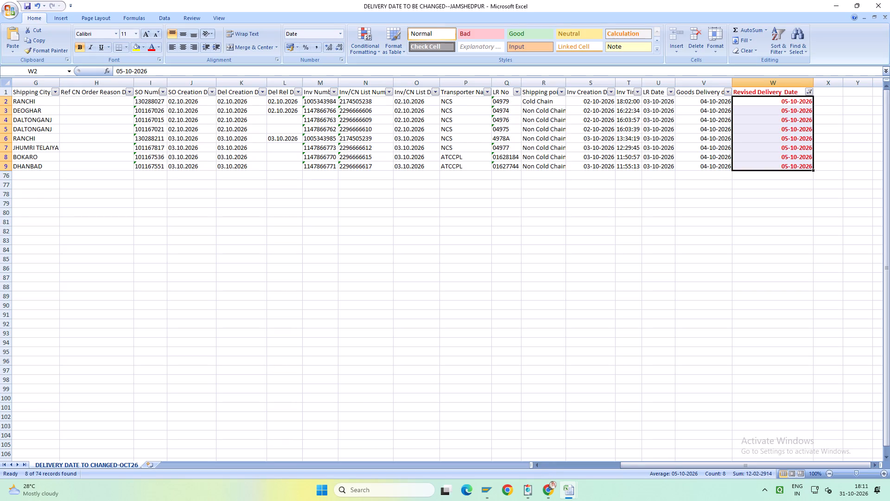
left_click(388, 93)
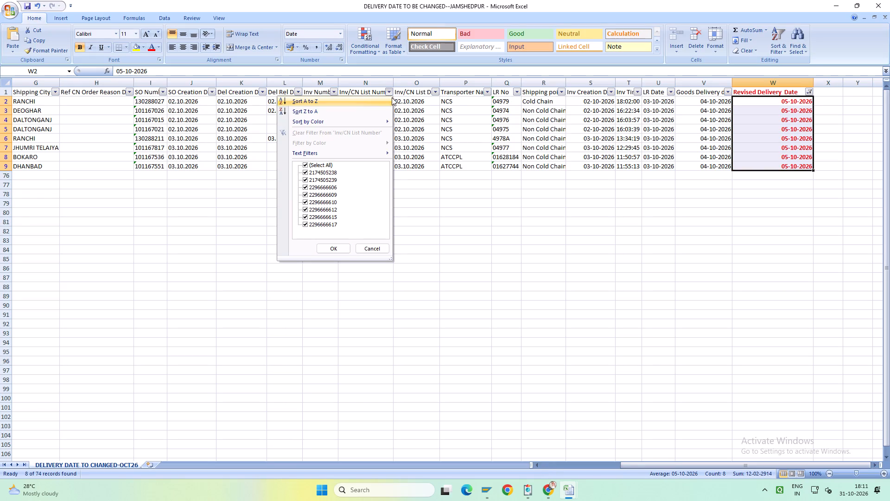
left_click(425, 104)
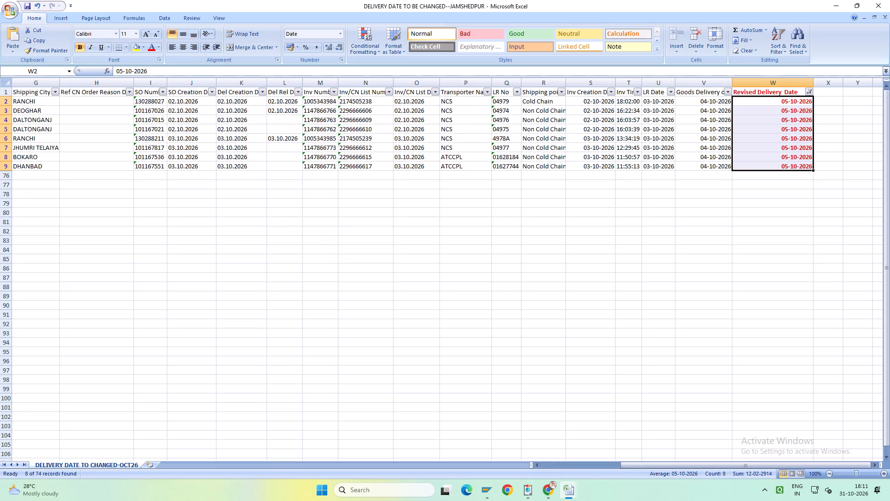
Show all Revised Delivery Date entries again and look through the full set of Inv/CN List Numbers in the Jamshedpur workbook.
left_click(809, 90)
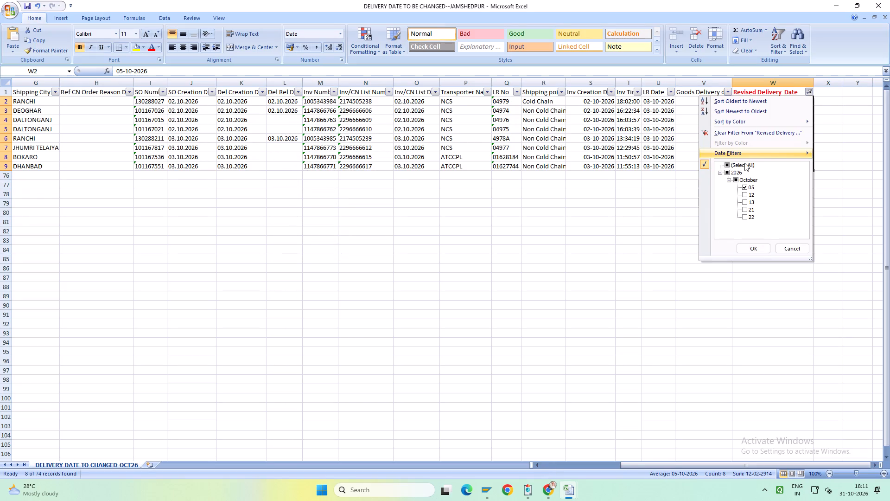
left_click(744, 163)
left_click(756, 247)
scroll(509, 208, "up", 3)
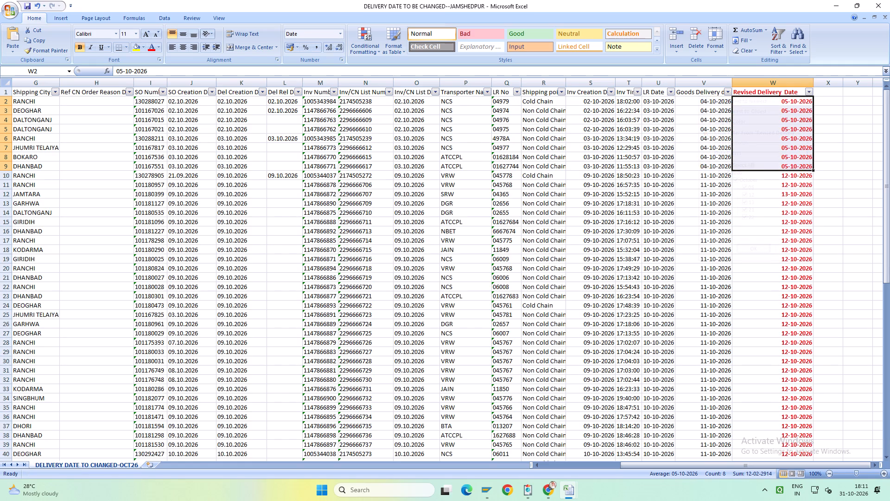
scroll(775, 154, "up", 6)
left_click(809, 91)
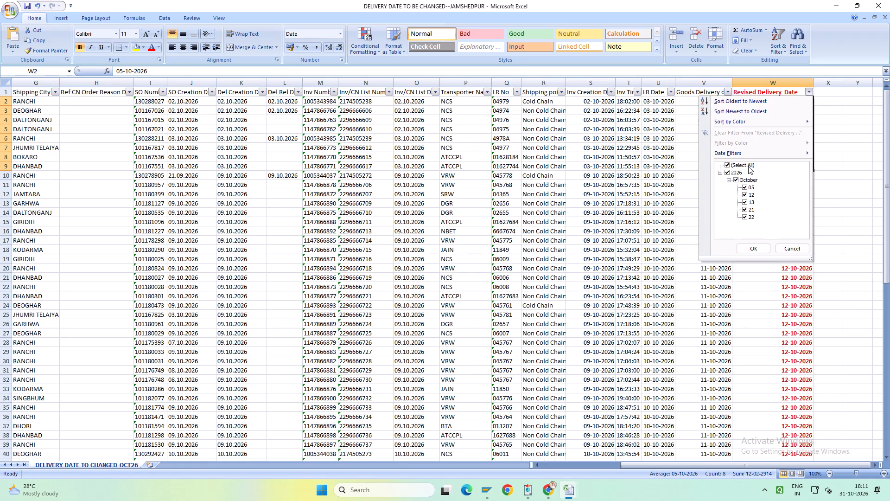
left_click(390, 89)
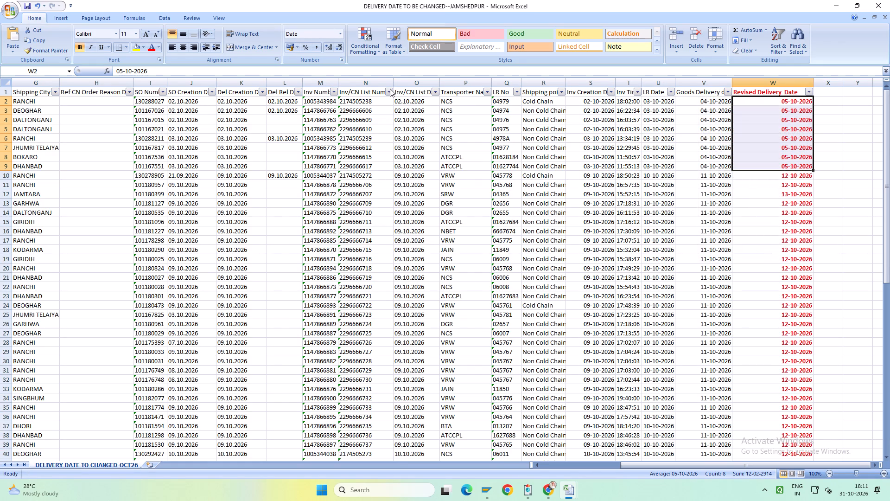
left_click(390, 89)
scroll(354, 213, "down", 8)
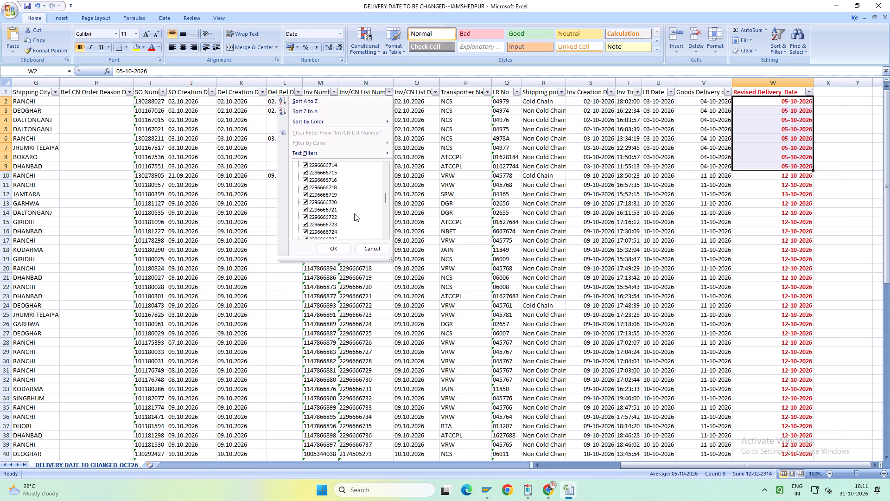
scroll(354, 213, "down", 1)
scroll(354, 213, "up", 1)
scroll(354, 213, "down", 1)
Switch to the DELIVERY_ workbook and reset the Inv/CN List Number filter to show all numbers.
left_click(572, 500)
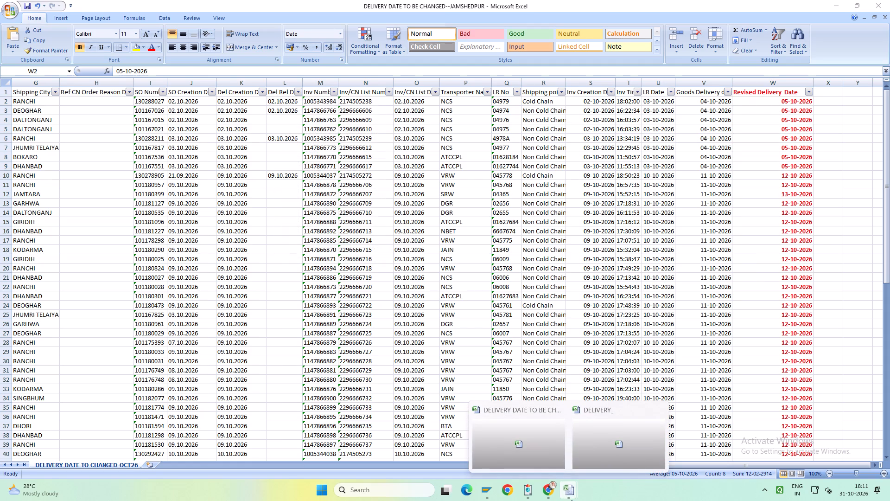
left_click(616, 460)
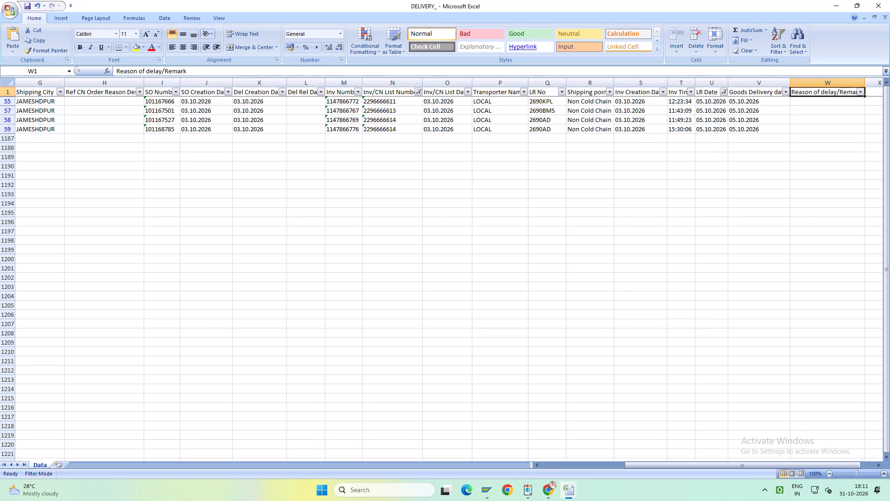
left_click(420, 89)
left_click(355, 167)
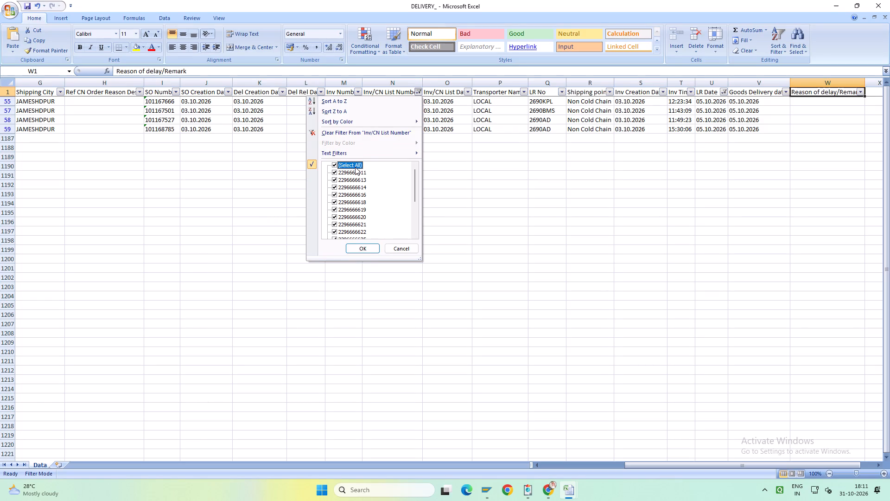
left_click(367, 250)
scroll(367, 250, "up", 10)
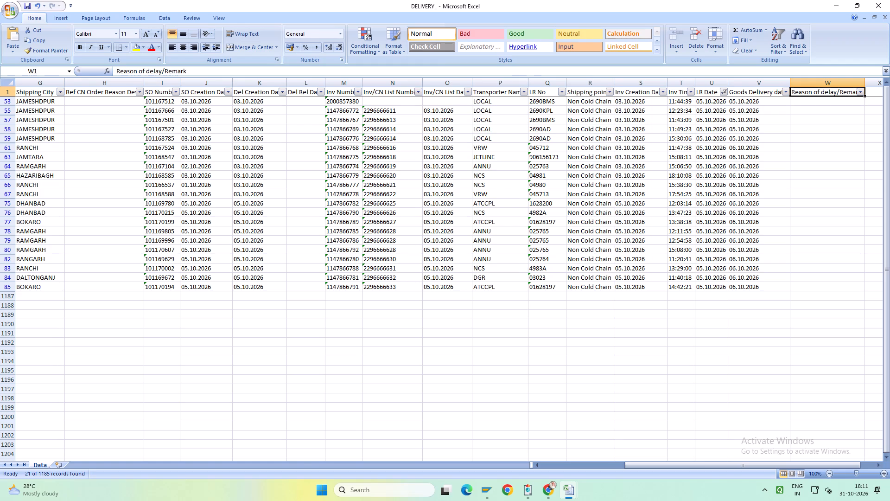
Check the October 2026 dates in the system calendar.
left_click(857, 495)
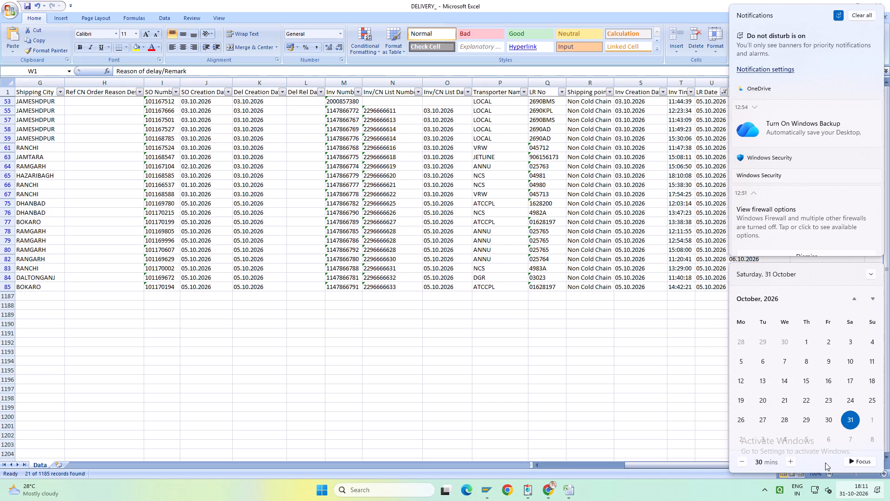
left_click(645, 267)
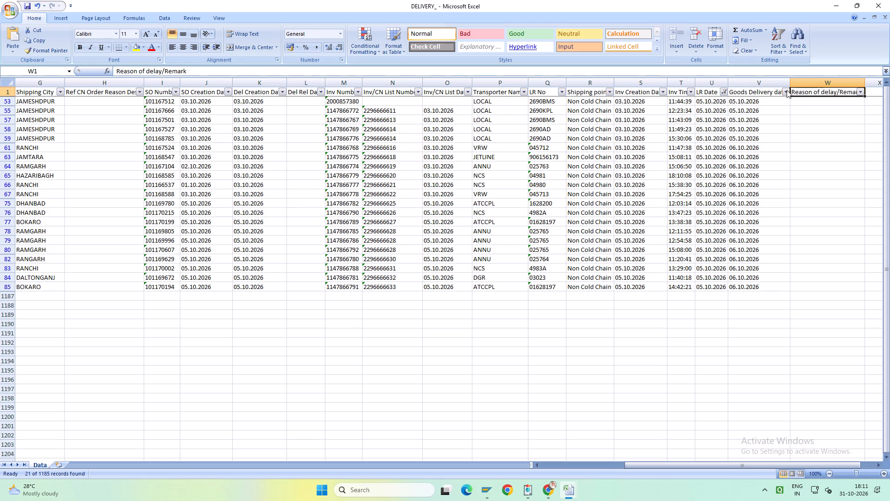
Reset the LR Date filter in the DELIVERY_ workbook to show all LR dates.
left_click(787, 90)
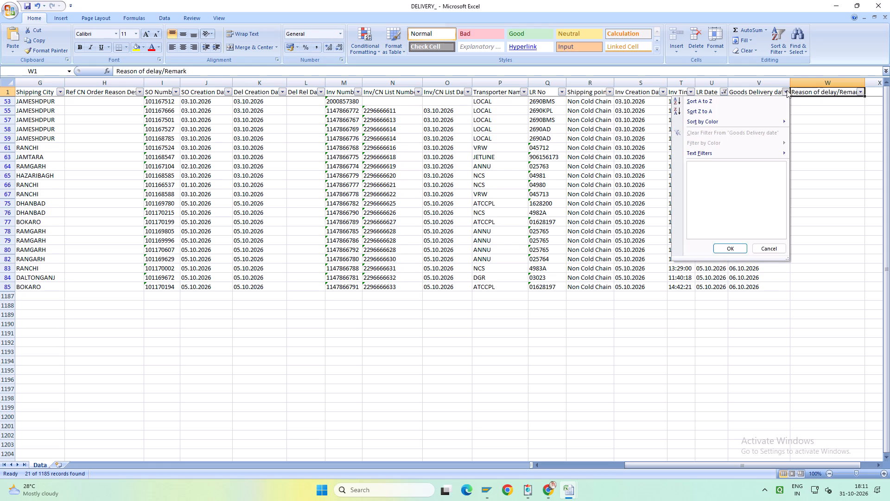
left_click(720, 250)
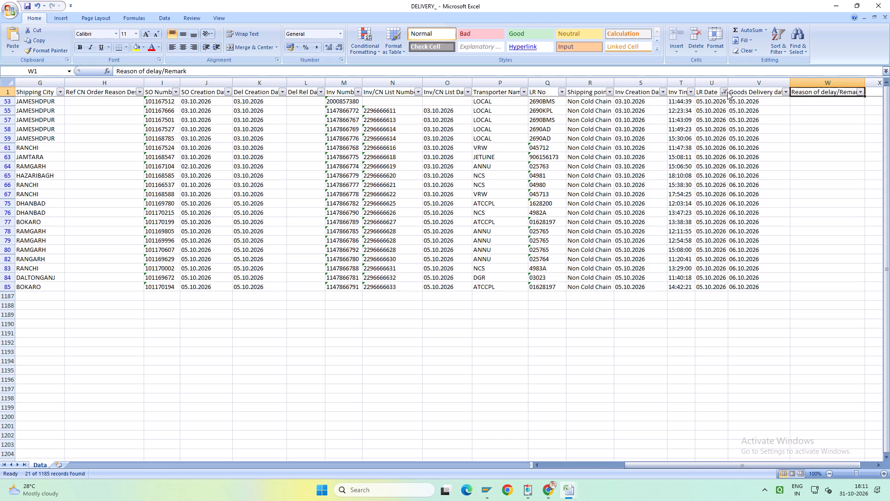
left_click(727, 92)
left_click(673, 163)
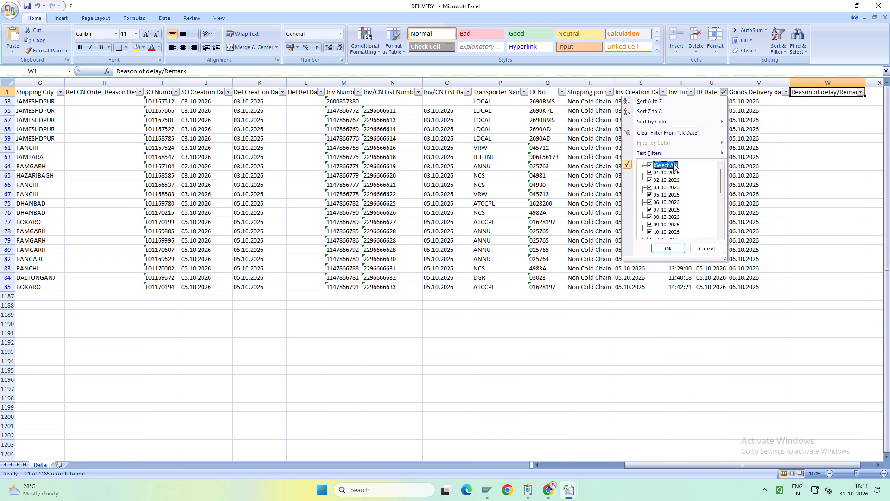
left_click(676, 244)
scroll(676, 244, "up", 8)
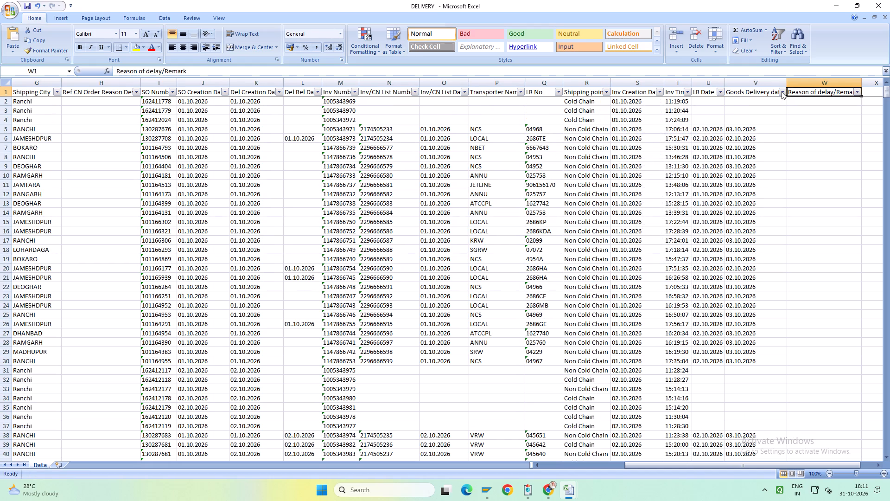
Minimize the DELIVERY_ workbook and open the GOODS DELIVERIES folder from the desktop.
left_click(836, 5)
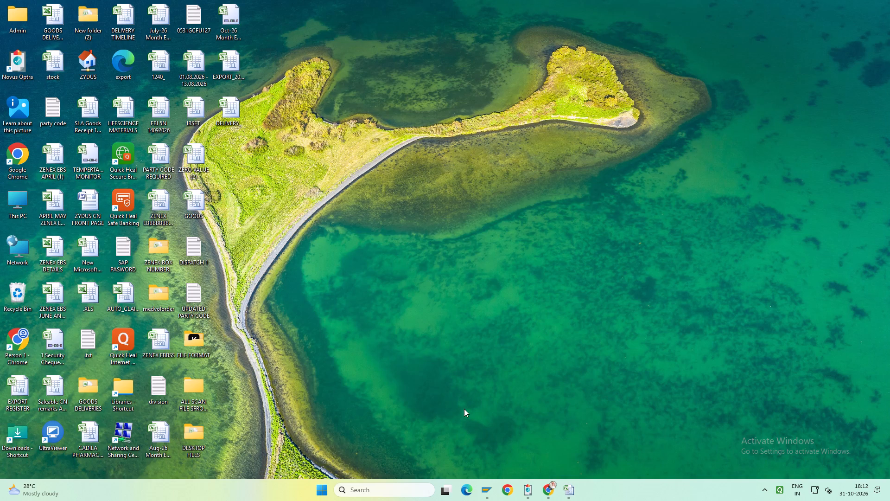
double_click(88, 390)
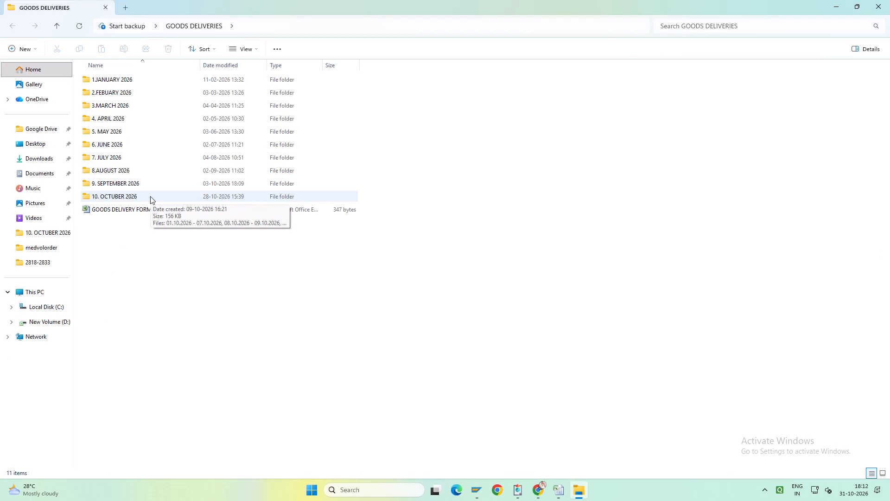
Open the 01.10.2026 - 07.10.2026 workbook from the 10. OCTUBER 2026 folder.
double_click(150, 196)
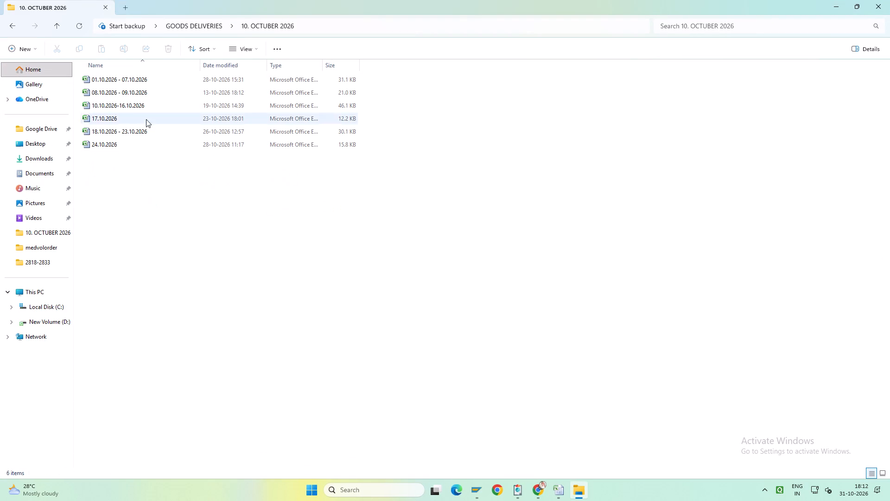
double_click(165, 80)
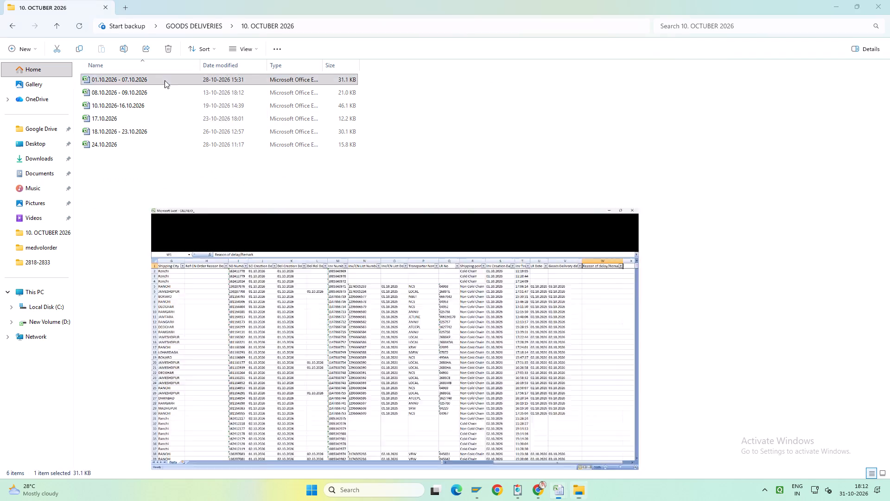
scroll(356, 187, "up", 2)
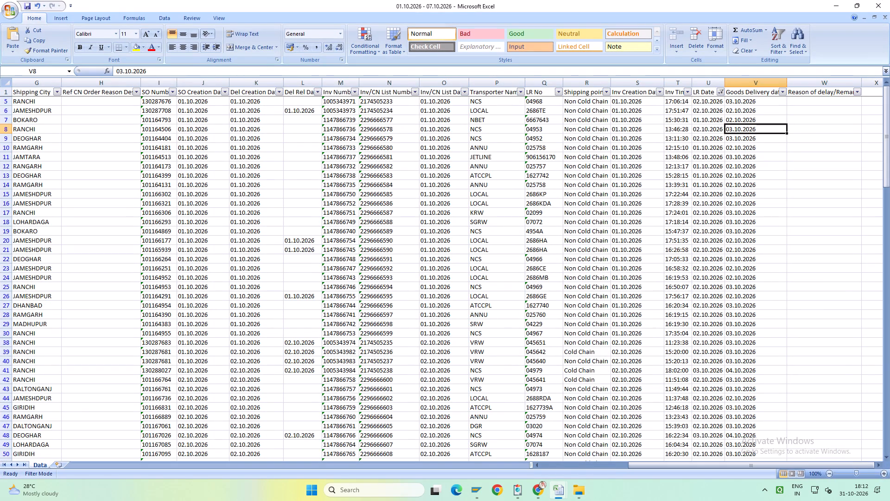
Create a new blank workbook and return to the 01.10.2026 - 07.10.2026 workbook.
left_click(11, 11)
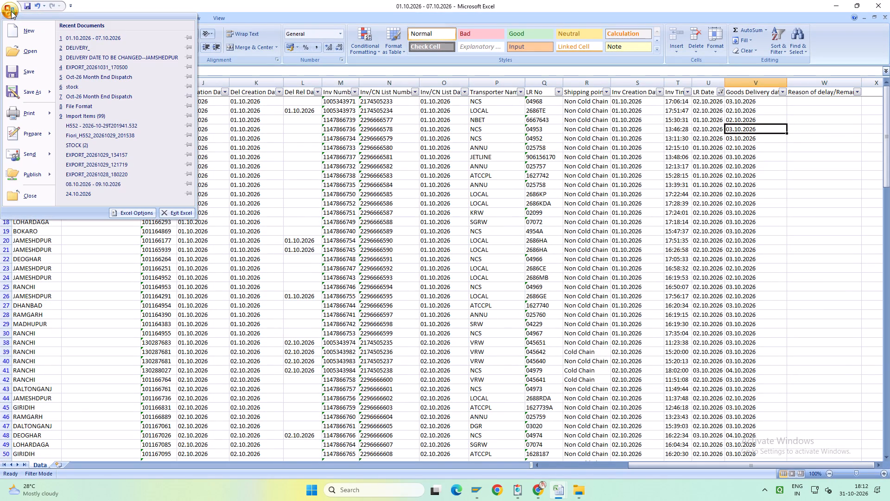
left_click(36, 35)
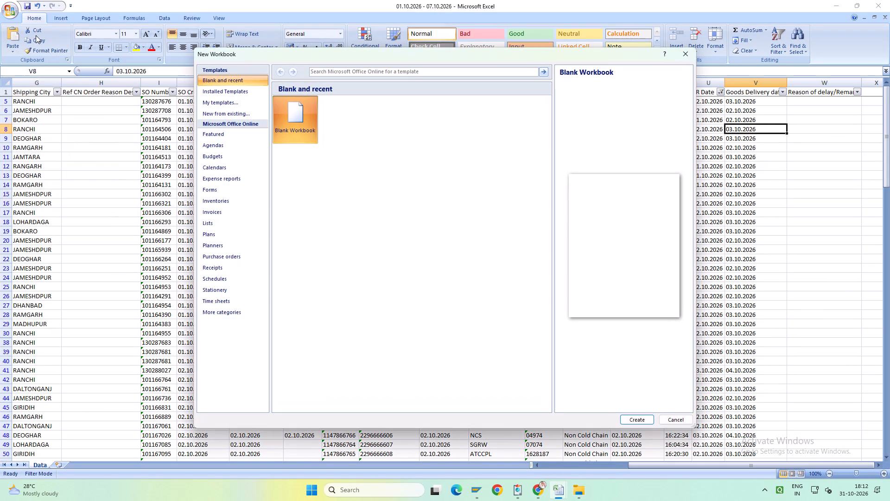
left_click(637, 418)
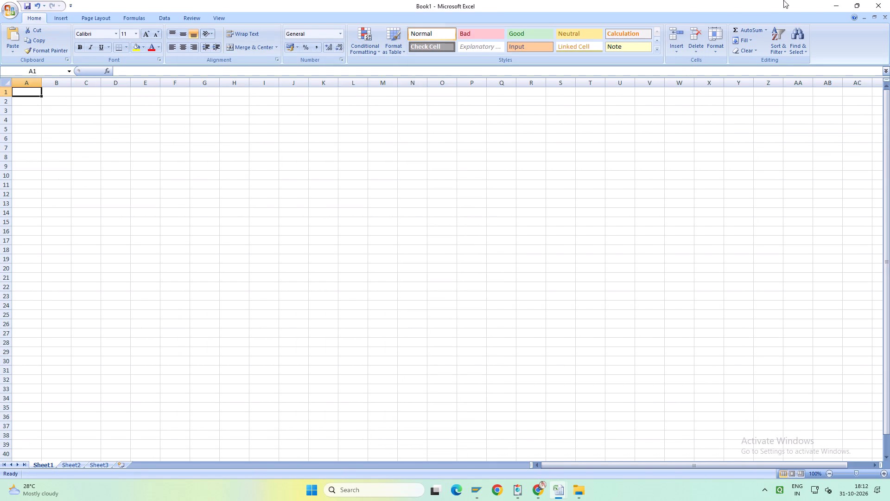
left_click(842, 5)
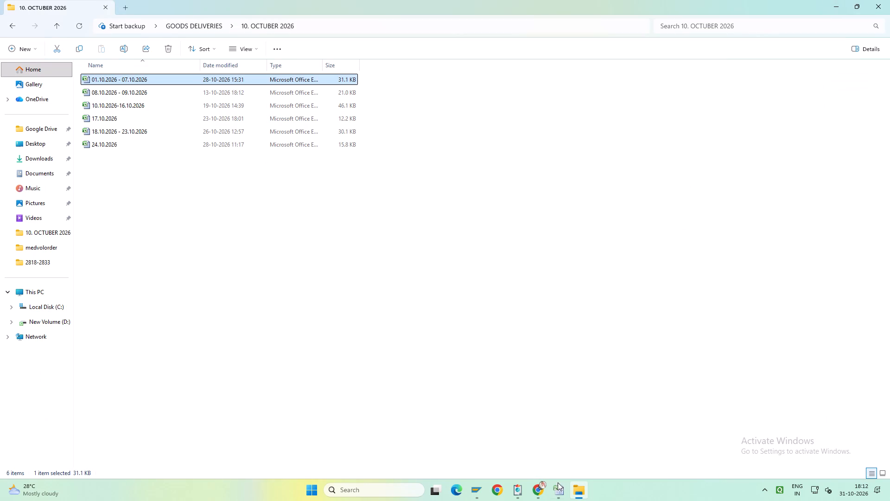
left_click(562, 491)
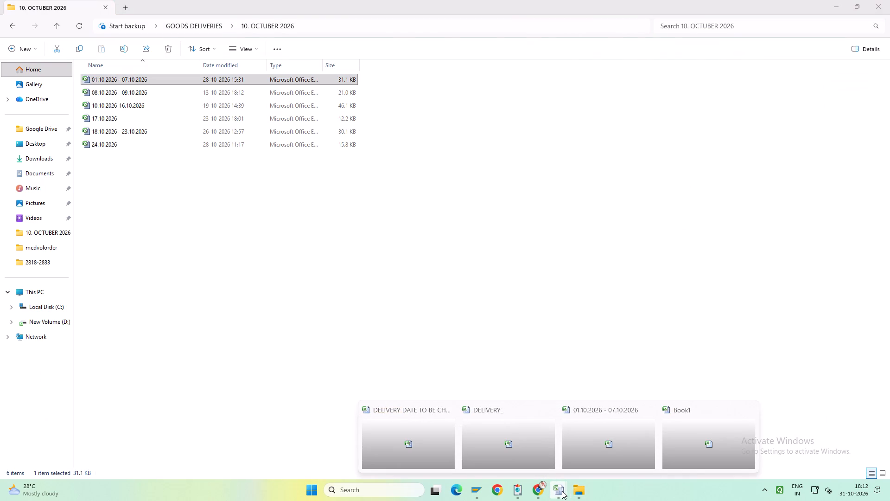
left_click(603, 457)
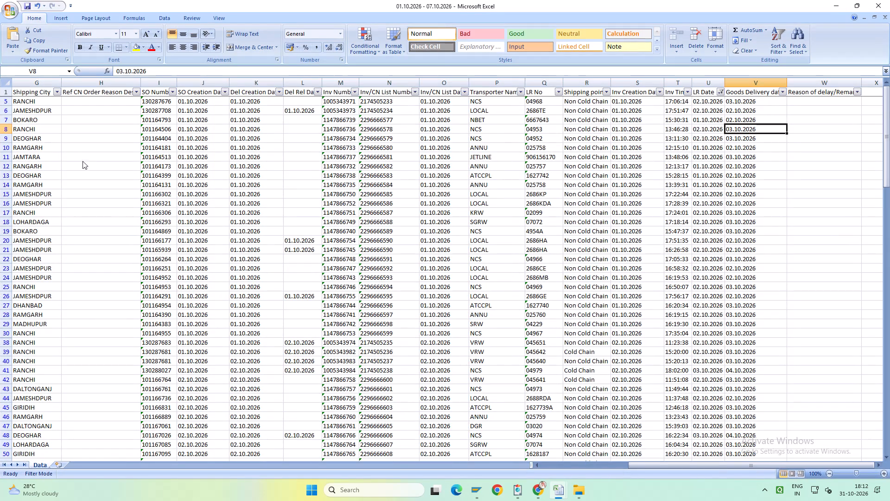
Examine the LR Date and Goods Delivery date filter lists in the 01.10.2026 - 07.10.2026 workbook.
scroll(78, 160, "up", 4)
left_click(39, 93)
key("ctrl+Left")
key("Down")
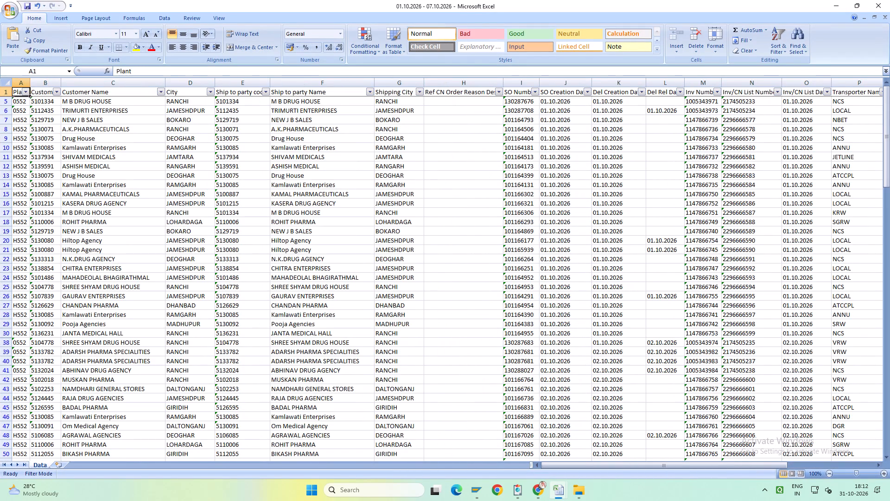
key("Up")
key("ctrl+shift+Right")
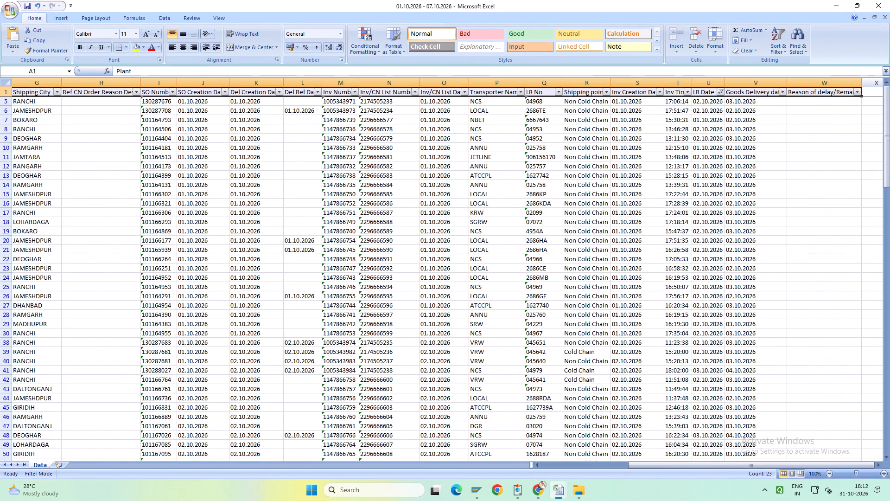
left_click(719, 92)
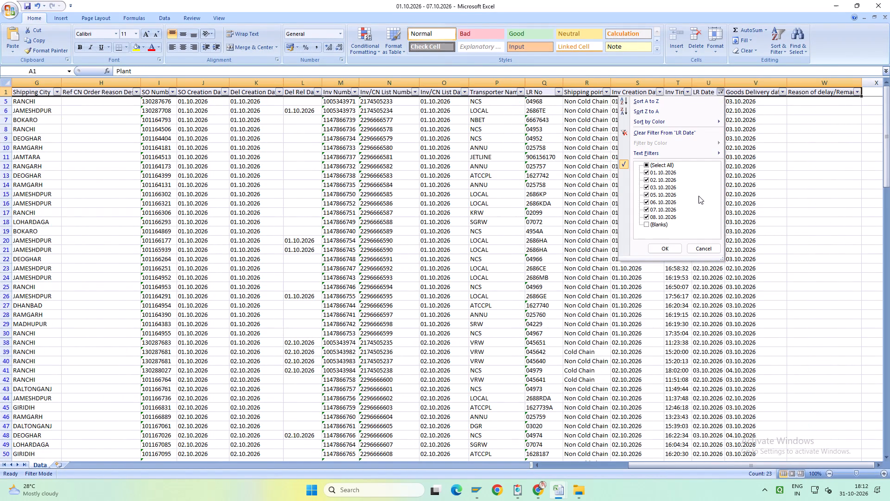
left_click(746, 181)
scroll(746, 181, "up", 3)
left_click(783, 92)
left_click(803, 115)
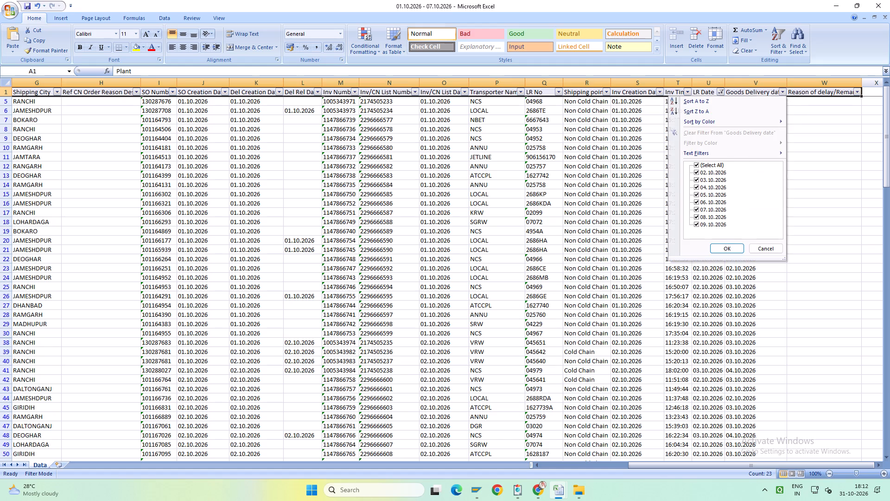
left_click(761, 93)
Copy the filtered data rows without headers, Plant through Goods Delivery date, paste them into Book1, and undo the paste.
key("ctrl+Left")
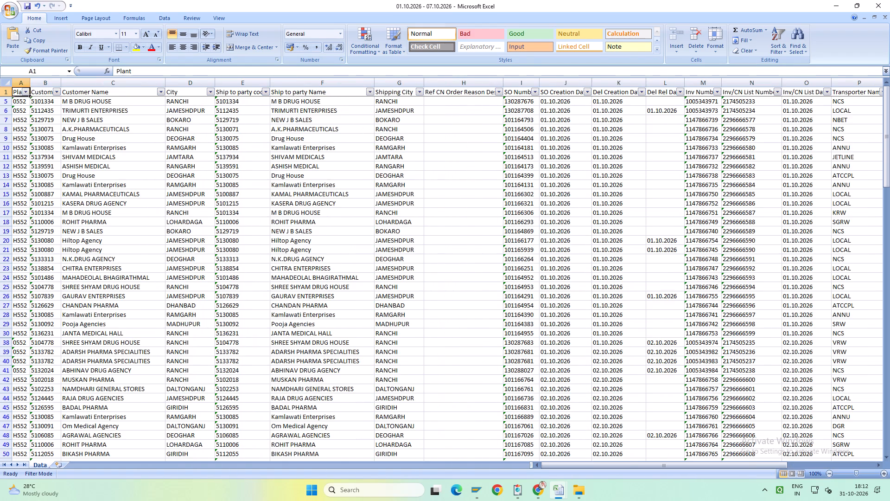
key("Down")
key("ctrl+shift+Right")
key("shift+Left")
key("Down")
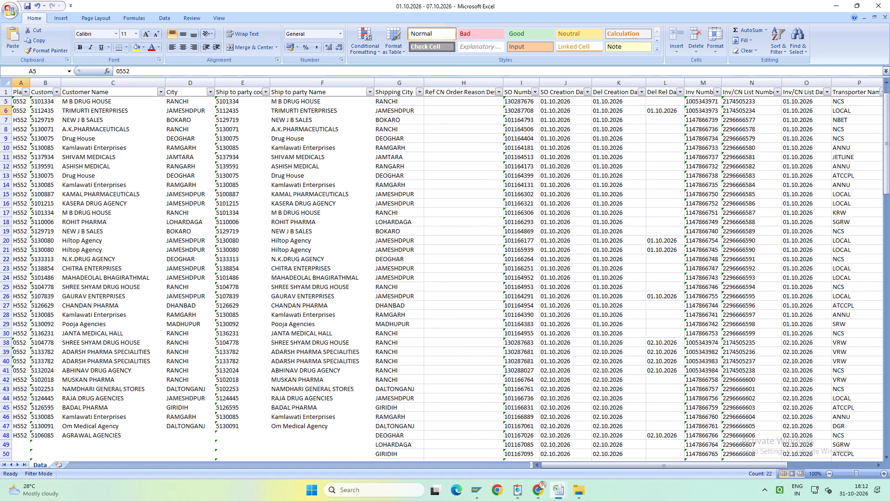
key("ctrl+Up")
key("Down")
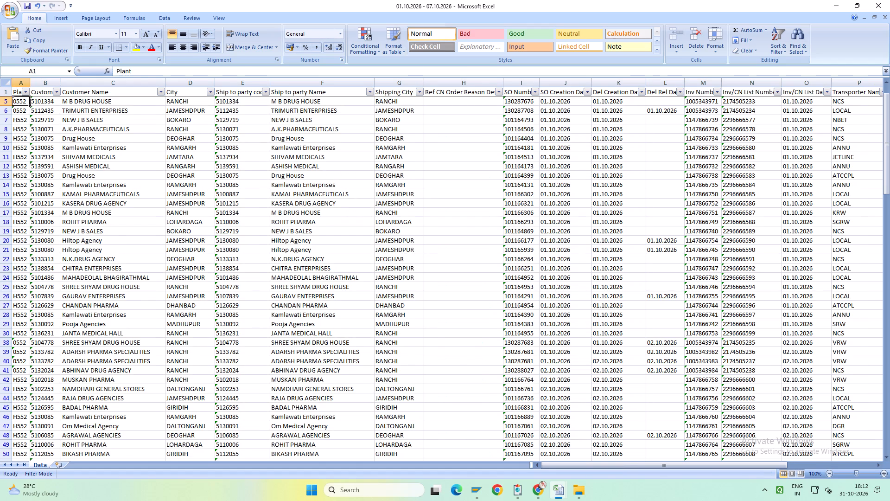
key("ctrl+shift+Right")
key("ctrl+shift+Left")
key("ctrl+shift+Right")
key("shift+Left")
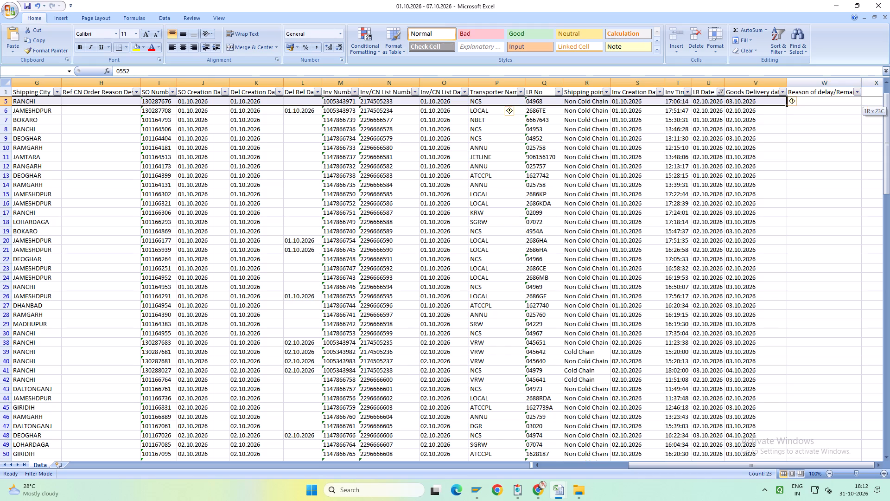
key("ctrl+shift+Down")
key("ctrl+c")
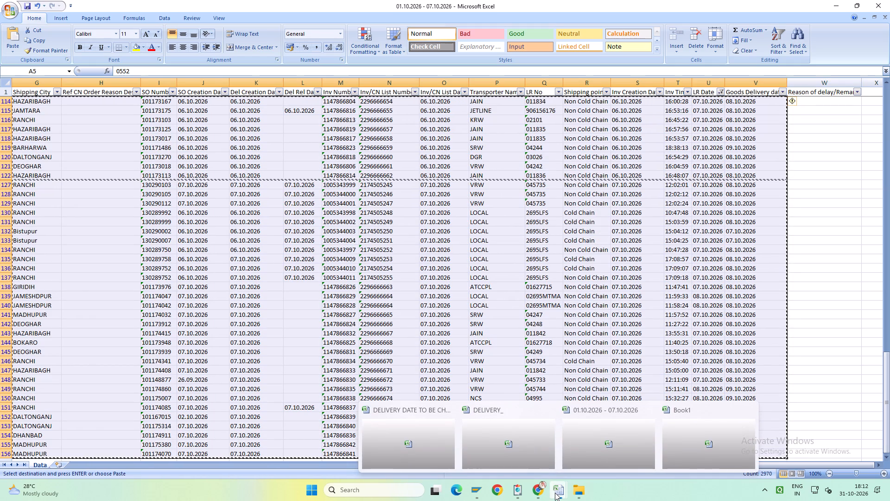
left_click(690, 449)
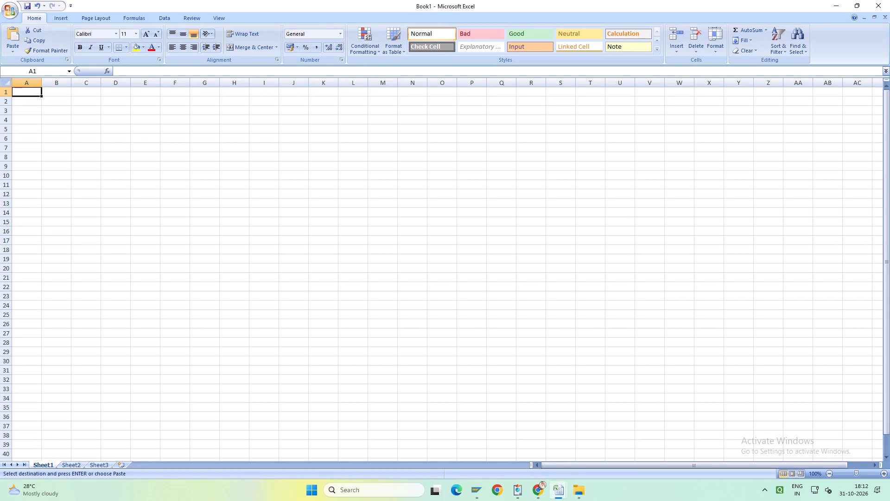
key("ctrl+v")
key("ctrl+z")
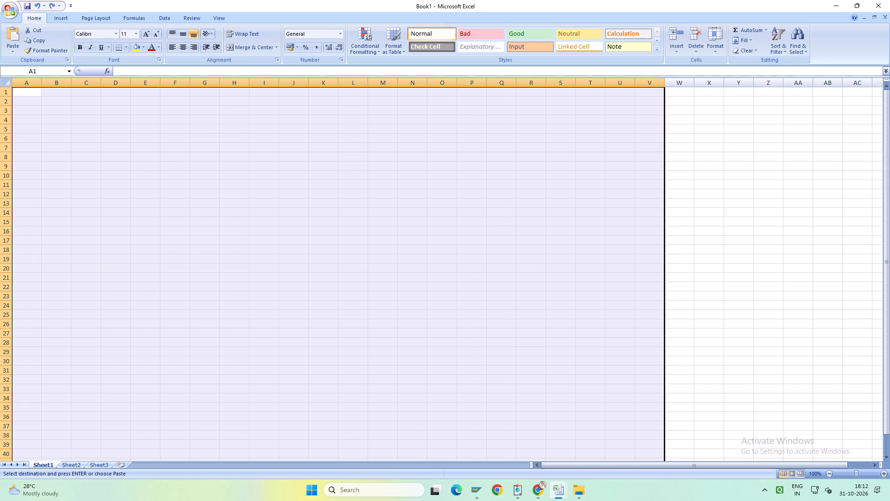
Copy the whole filtered table with its header row from the 01.10.2026 - 07.10.2026 workbook and paste it at cell A1 of Book1.
left_click(561, 490)
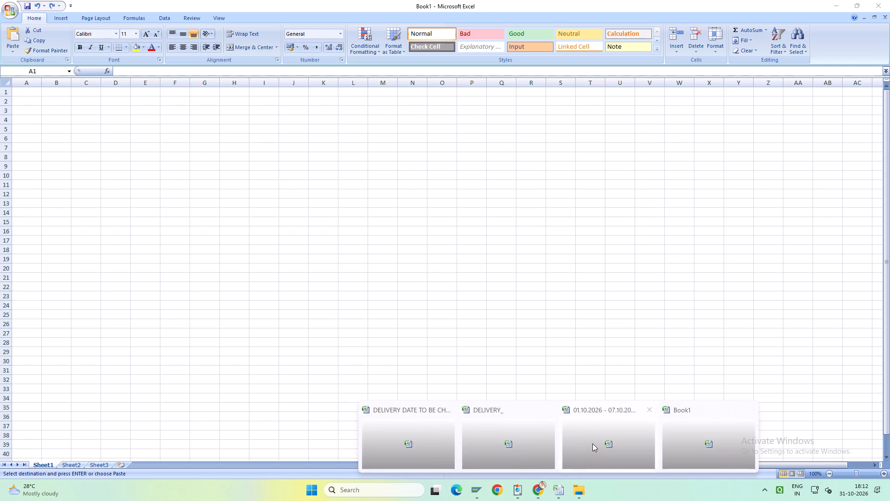
left_click(592, 443)
scroll(140, 193, "up", 4)
left_click(22, 91)
key("ctrl+Left")
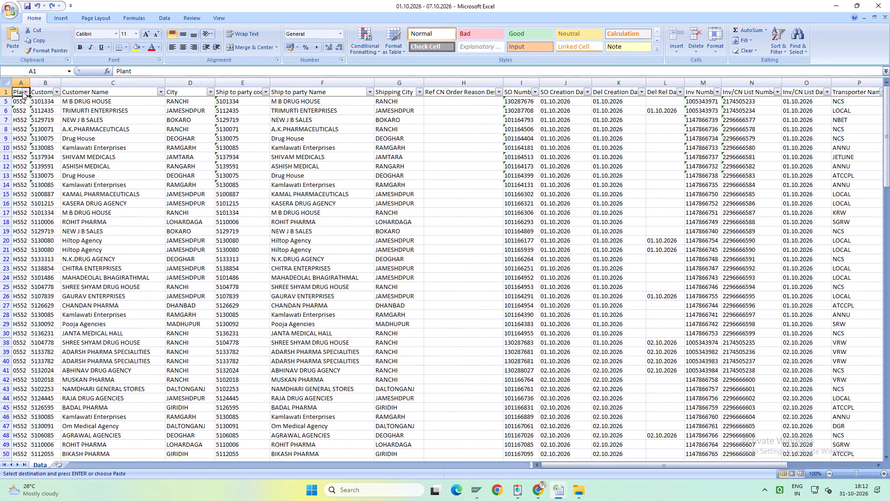
key("ctrl+shift+Right")
key("ctrl+shift+Down")
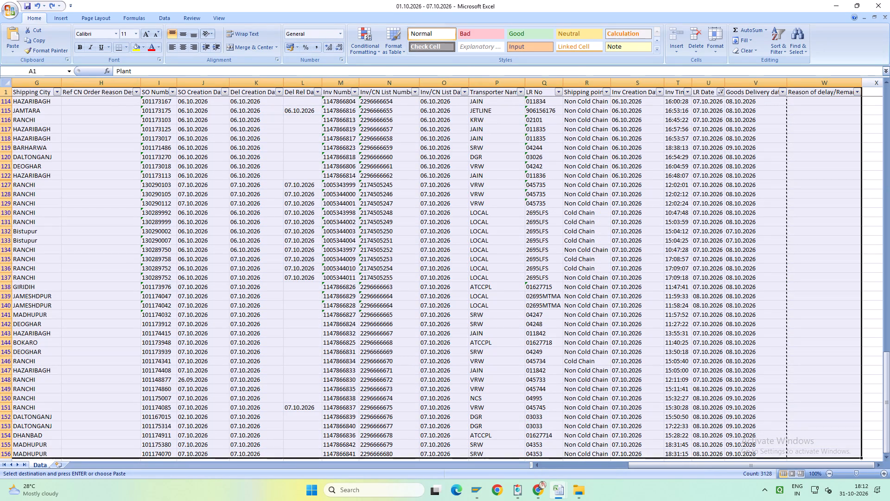
key("ctrl+c")
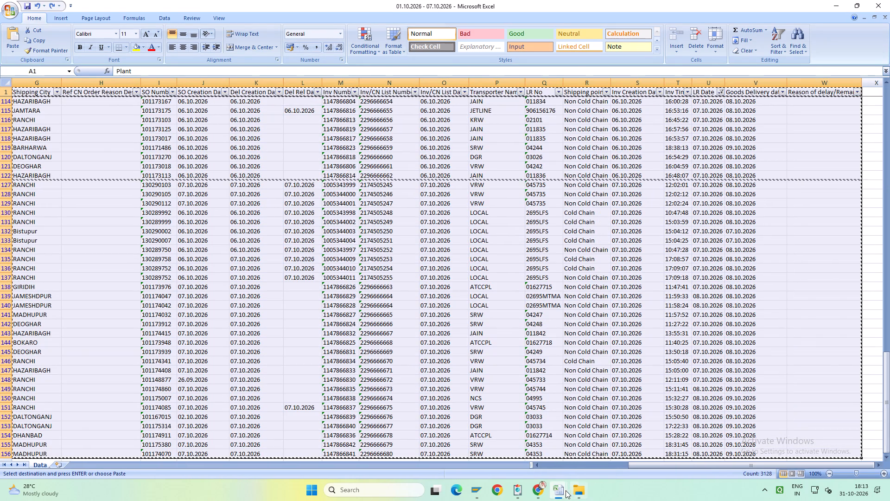
left_click(712, 445)
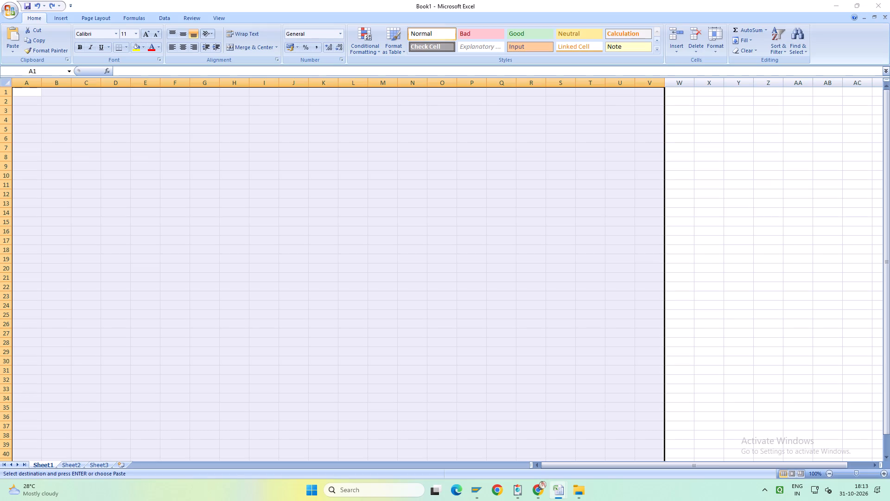
left_click(22, 92)
scroll(44, 123, "up", 9)
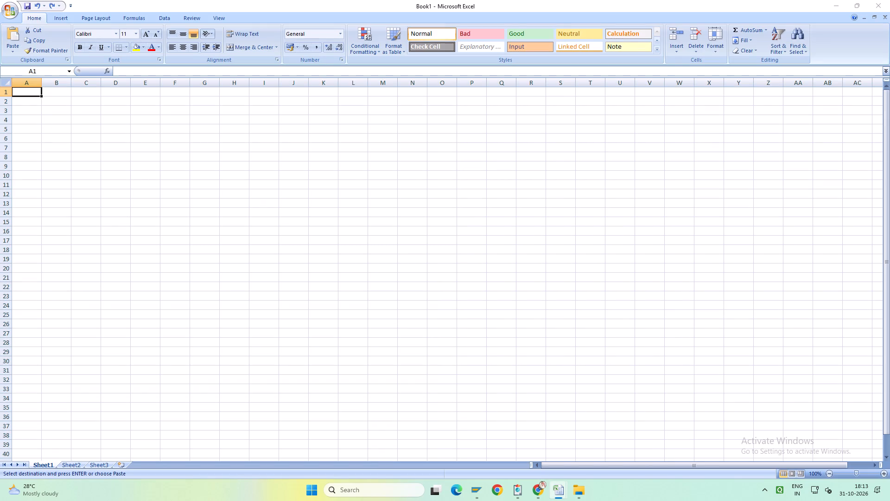
key("ctrl+v")
left_click(156, 164)
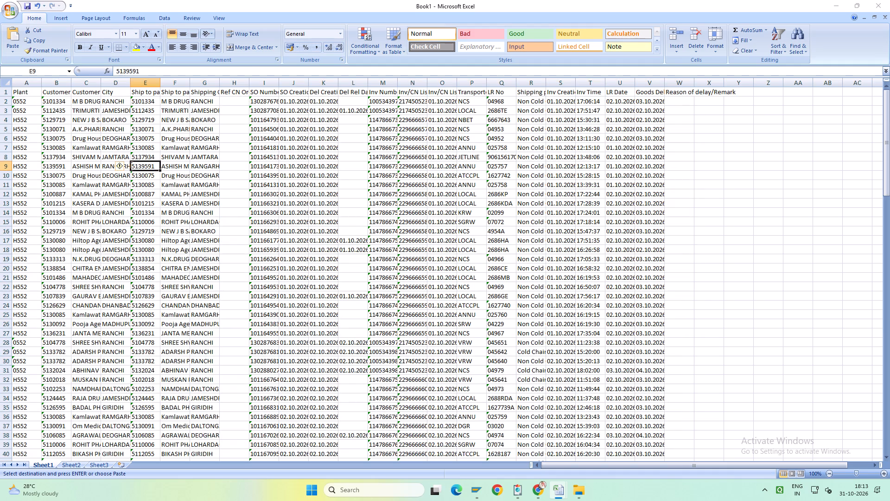
Close the 01.10.2026 - 07.10.2026 workbook without keeping the copied data on the clipboard.
left_click(598, 433)
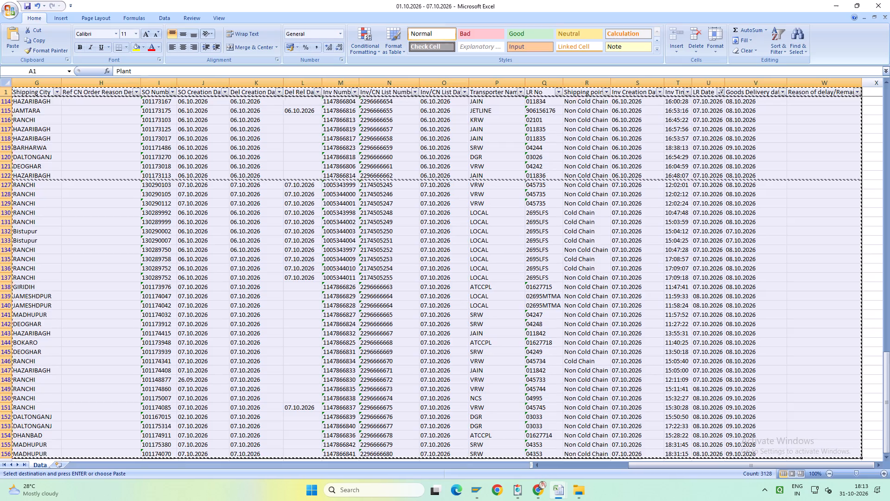
left_click(883, 0)
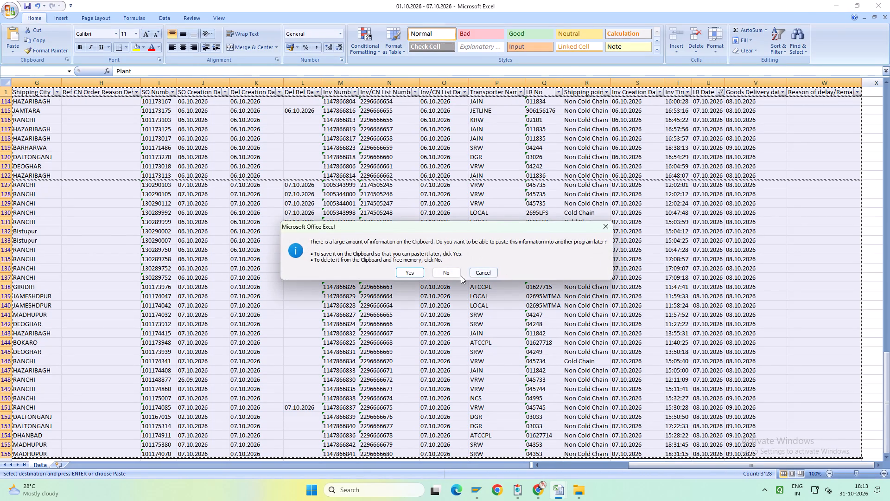
left_click(447, 276)
Check the pasted rows in Book1 down to the end, and open the 08.10.2026 - 09.10.2026 workbook from the October folder.
scroll(447, 276, "down", 8)
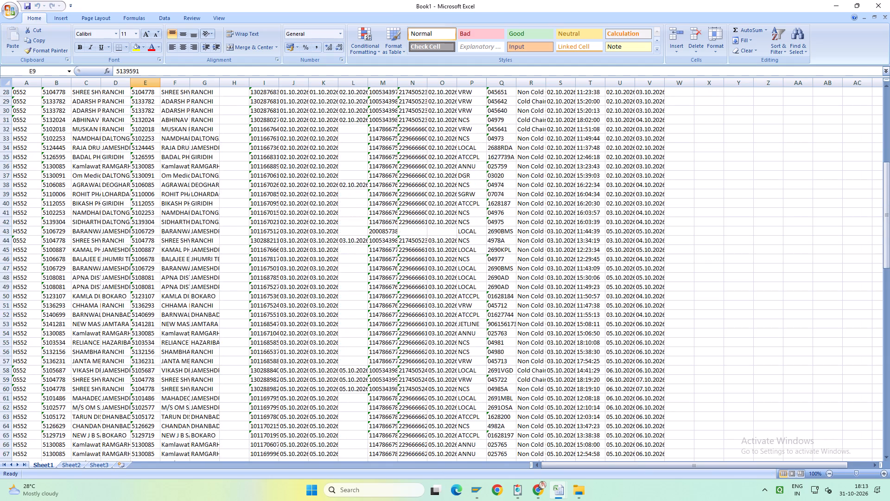
scroll(447, 276, "down", 8)
scroll(447, 276, "down", 18)
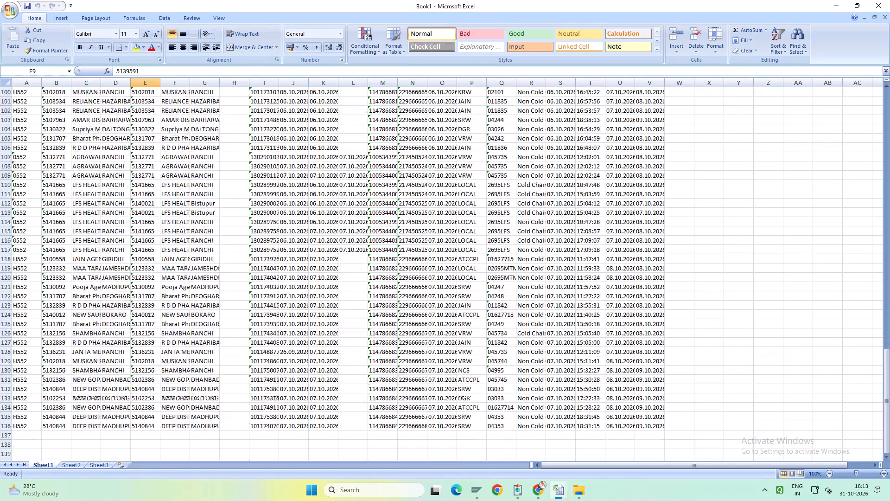
scroll(447, 276, "down", 5)
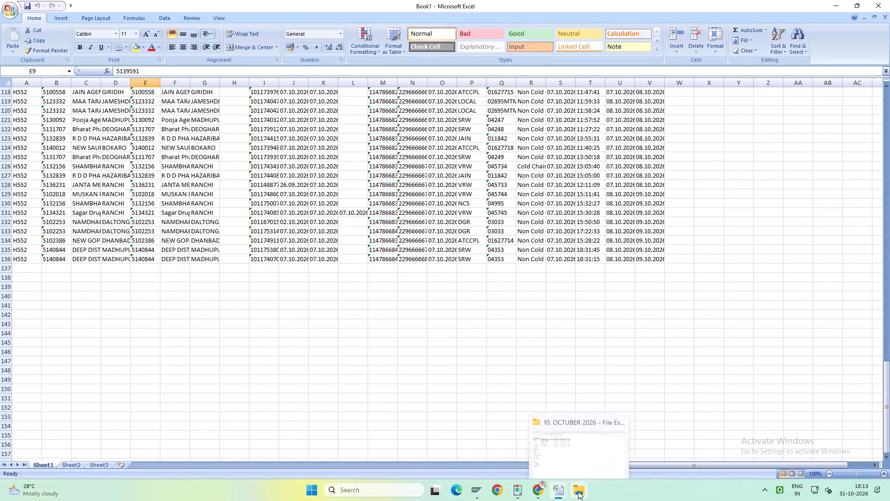
left_click(588, 450)
double_click(145, 92)
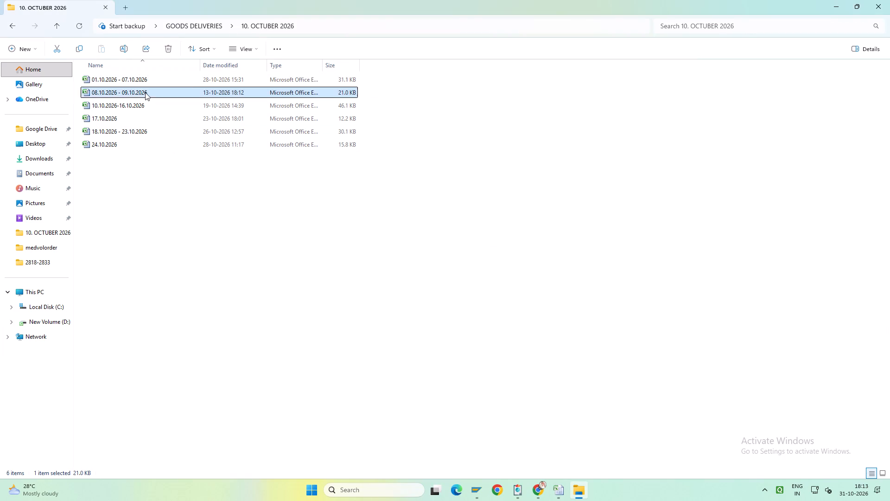
Copy the filtered data rows, Plant through Goods Delivery date without headers, from 08.10.2026 - 09.10.2026 and paste them at A137 of Book1.
left_click(37, 91)
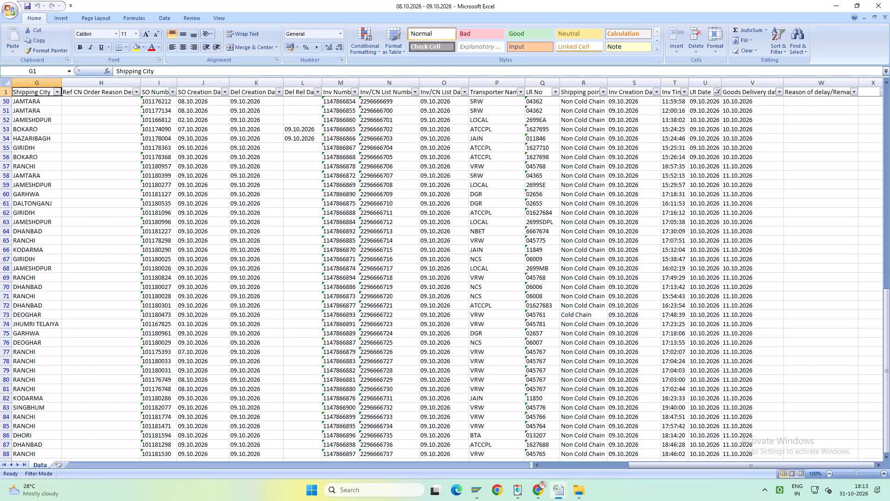
key("ctrl+Left")
key("Down")
key("ctrl+shift+Right")
key("shift+Left")
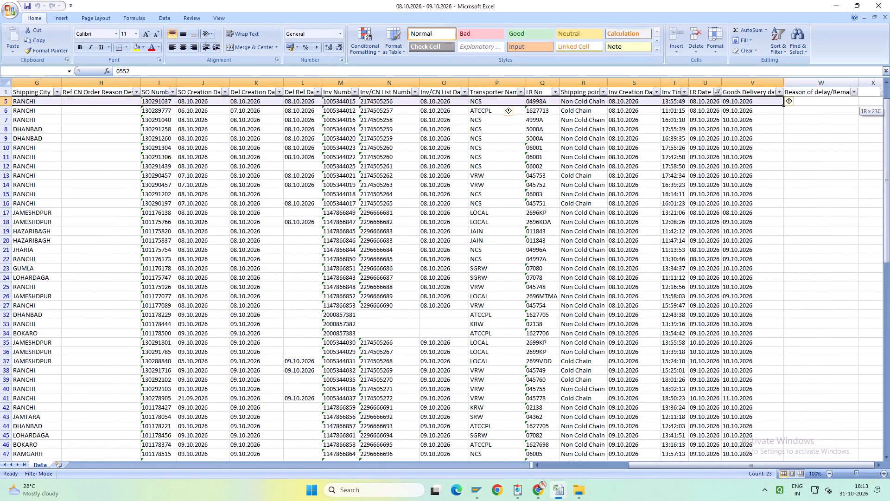
key("ctrl+shift+Down")
key("ctrl+c")
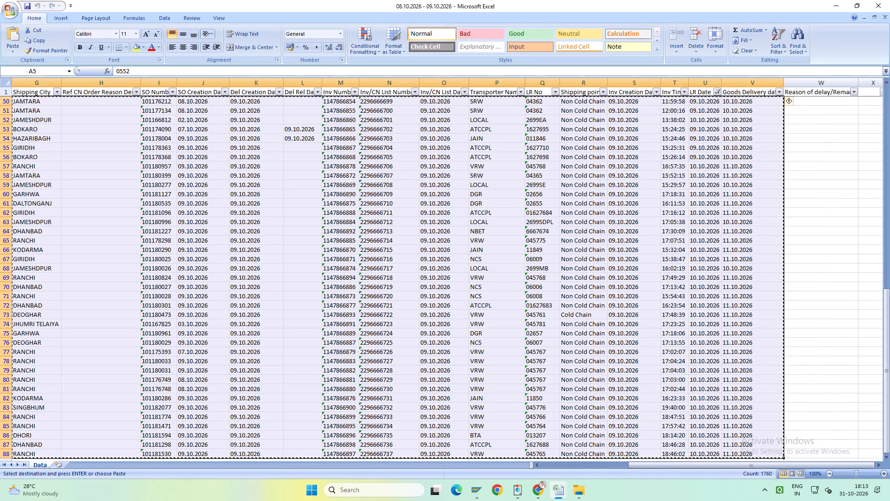
left_click(610, 453)
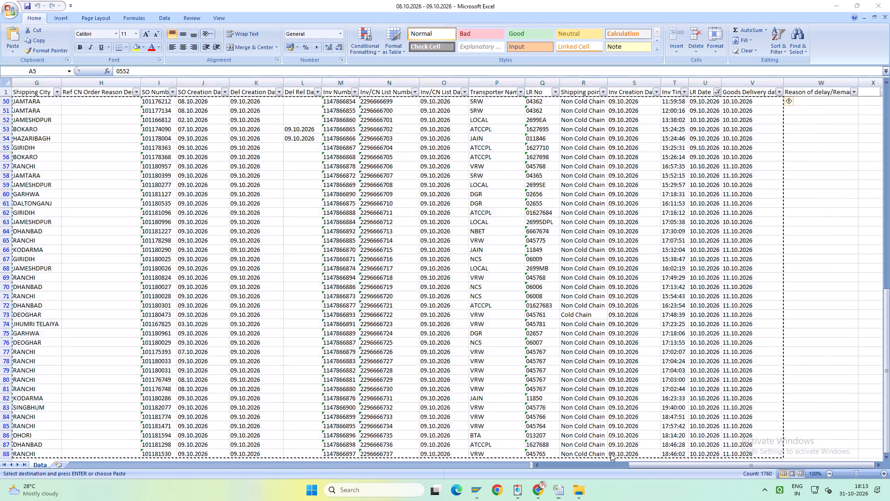
left_click(27, 270)
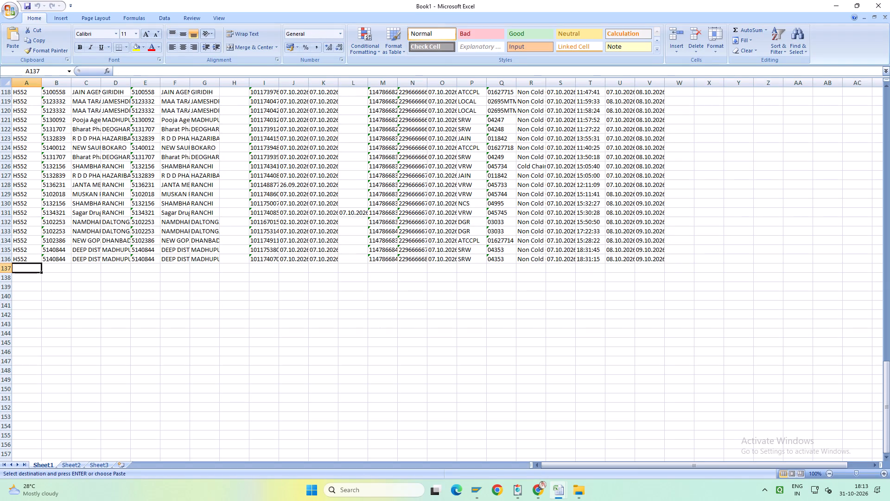
key("ctrl+v")
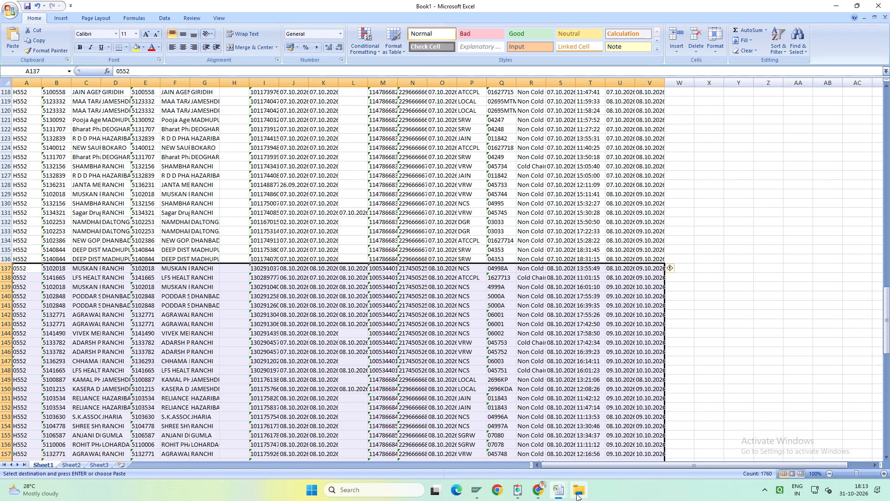
Open the 10.10.2026-16.10.2026 workbook from the October folder and copy its data rows without headers, Plant through Goods Delivery date.
left_click(586, 447)
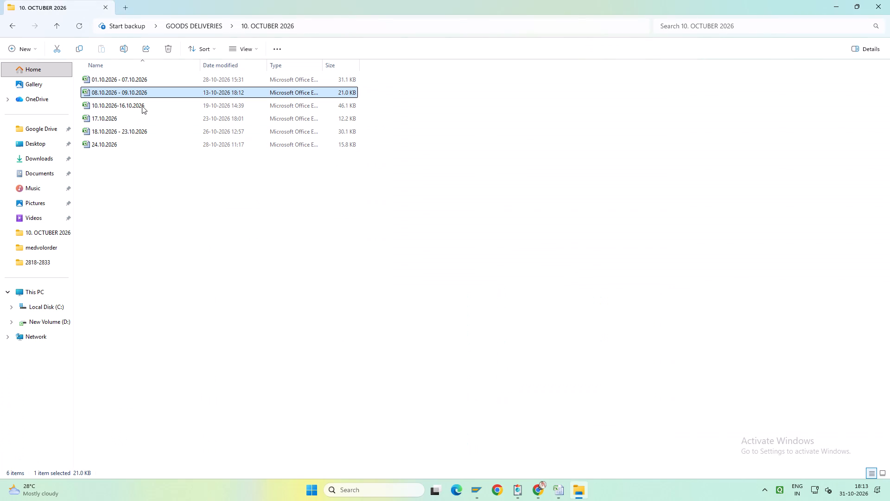
double_click(142, 106)
scroll(38, 130, "up", 1)
left_click(42, 90)
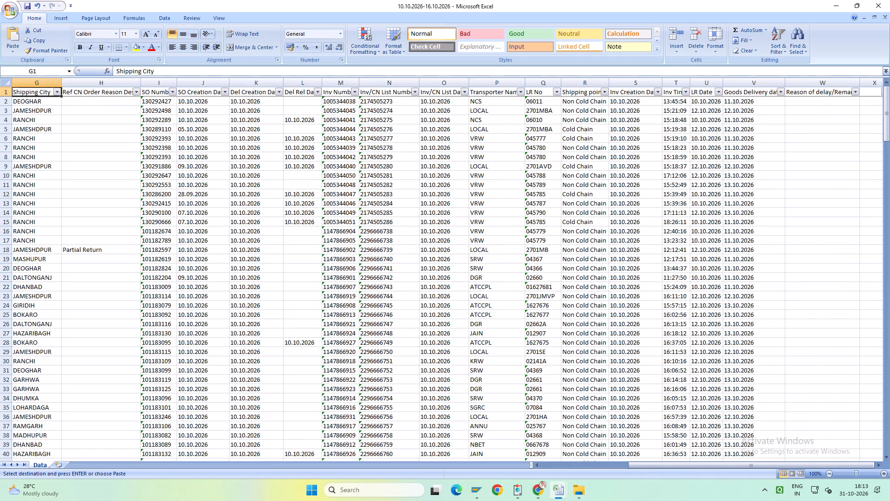
key("ctrl+Left")
key("Down")
key("ctrl+shift+Right")
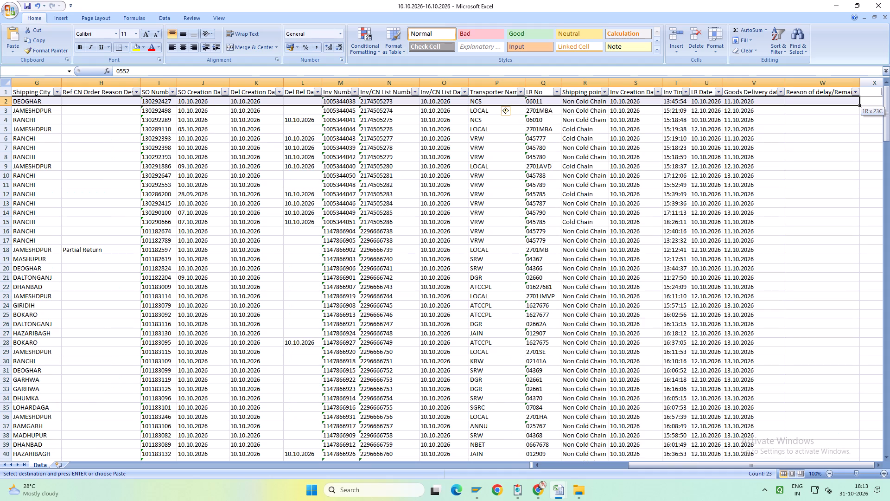
key("shift+Left")
key("ctrl+shift+Down")
key("ctrl+c")
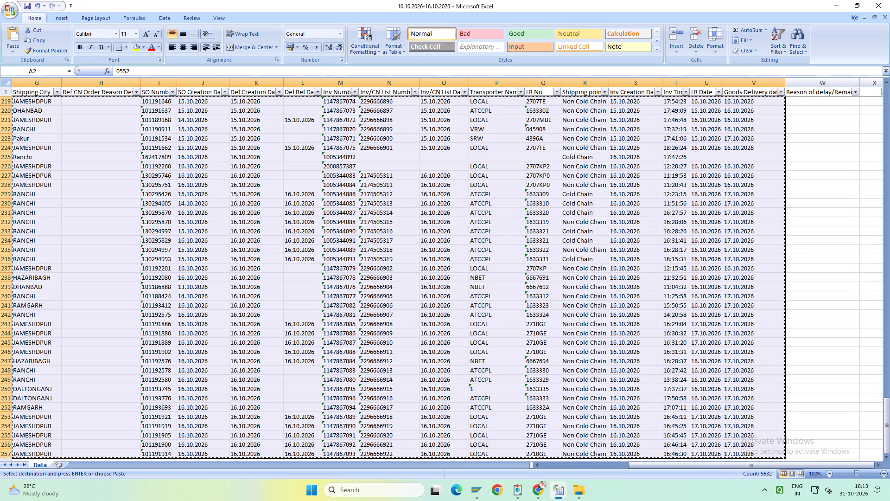
Paste the copied 10.10.2026-16.10.2026 rows into Book1 at cell A217, directly below the existing data.
left_click(559, 452)
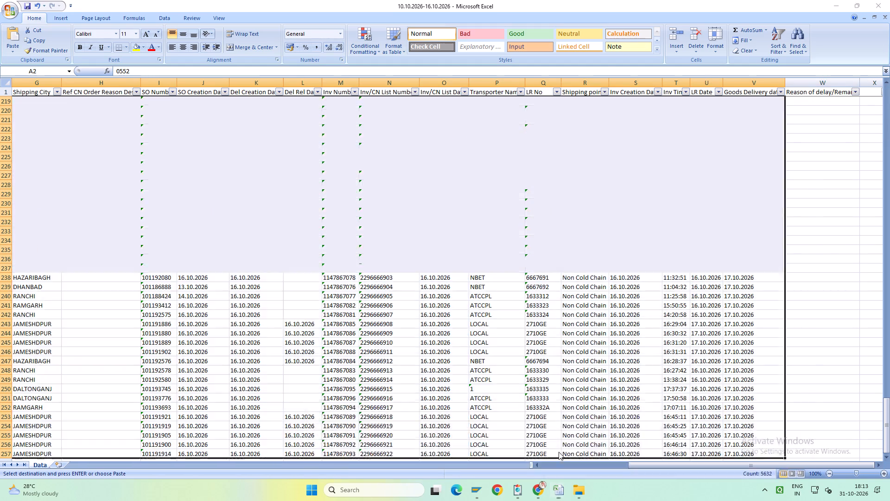
scroll(356, 326, "down", 20)
scroll(356, 326, "down", 1)
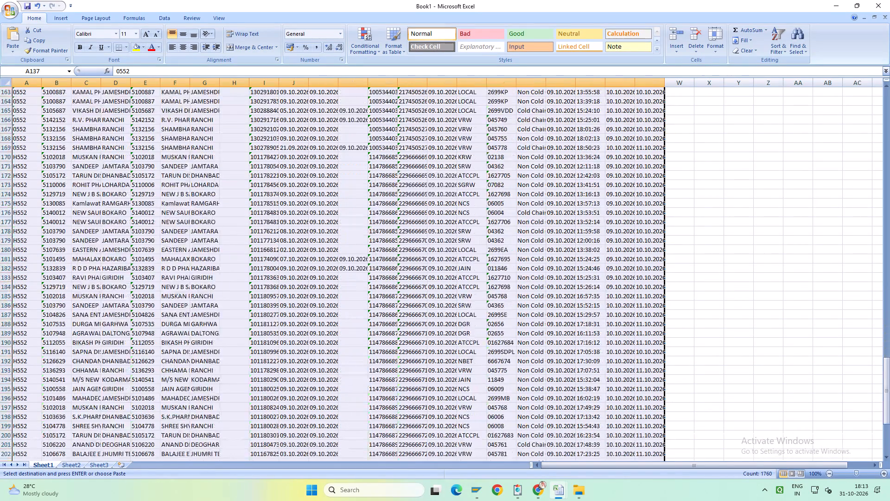
scroll(356, 326, "down", 10)
left_click(21, 343)
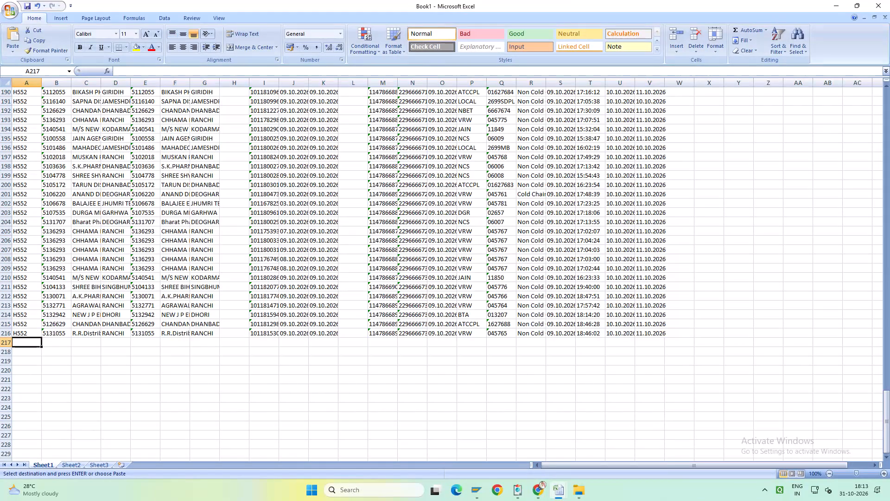
key("ctrl+v")
Open the 17.10.2026 workbook from the October folder and copy its filtered data rows without headers, Plant through Goods Delivery date.
left_click(575, 492)
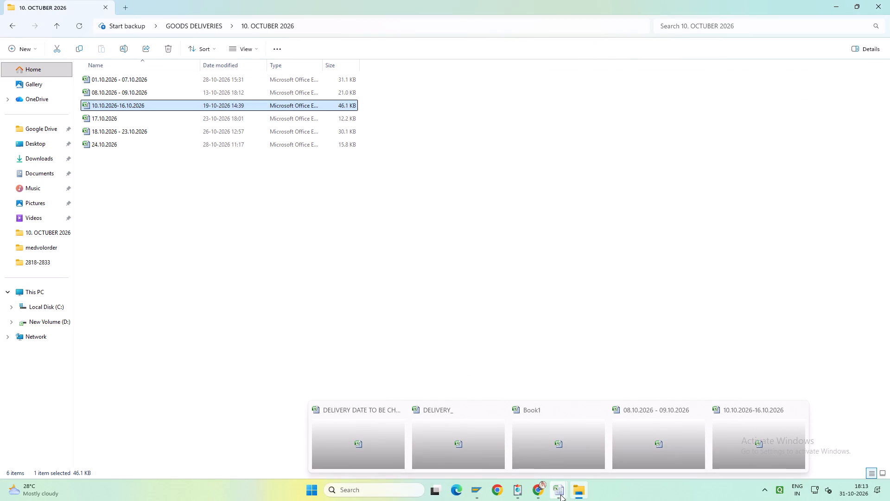
double_click(107, 117)
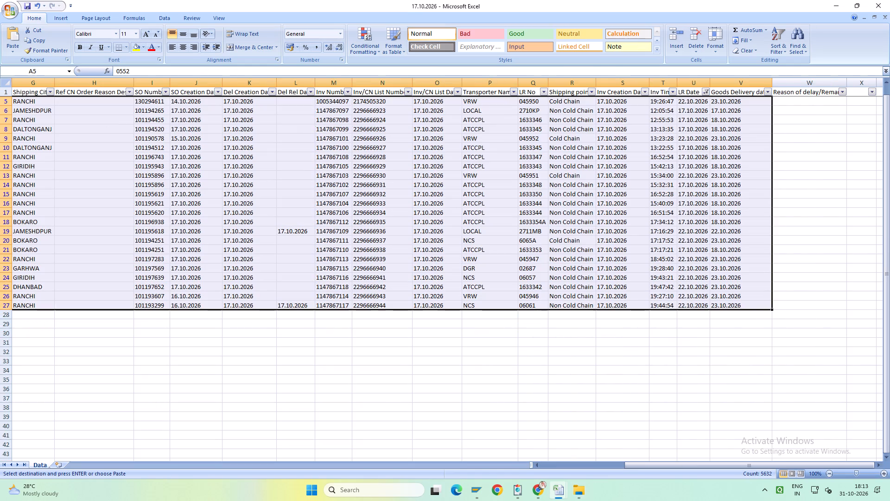
left_click(34, 93)
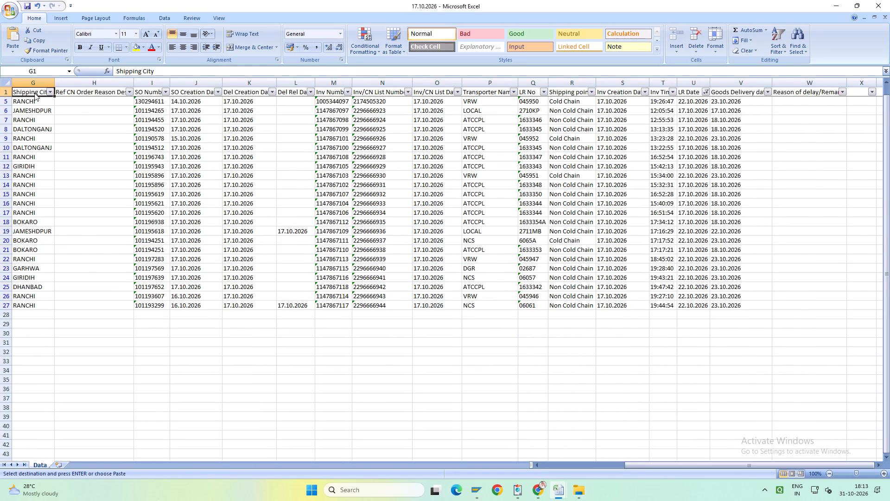
key("ctrl+Left")
key("Down")
key("ctrl+shift+Right")
key("shift+Left")
key("ctrl+shift+Down")
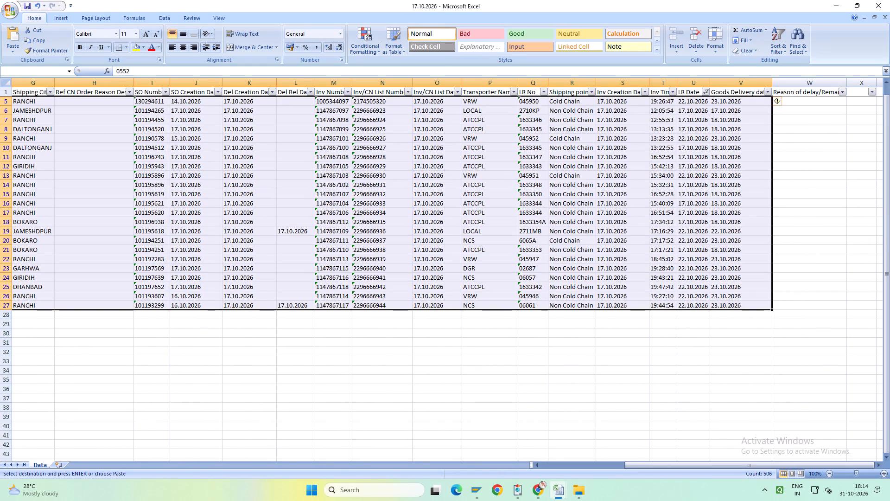
key("ctrl+c")
Paste the copied 17.10.2026 rows into Book1 at cell A473, directly below the existing data.
left_click(561, 487)
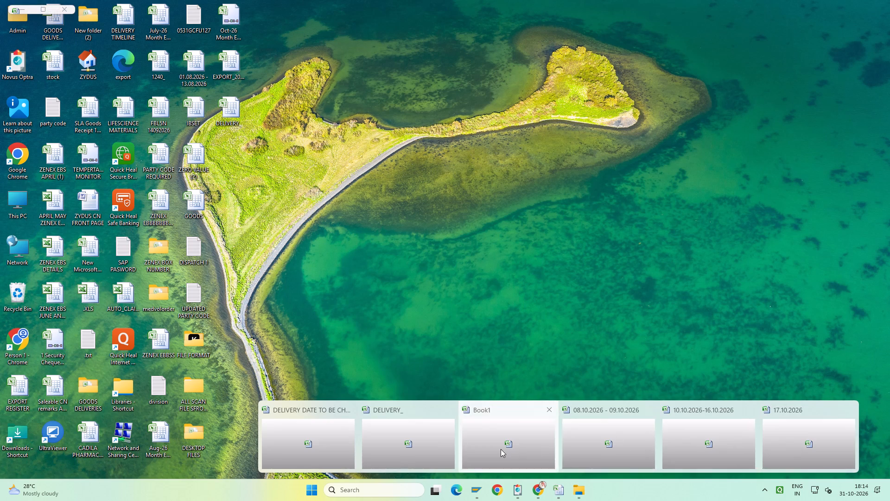
left_click(501, 449)
scroll(247, 319, "down", 16)
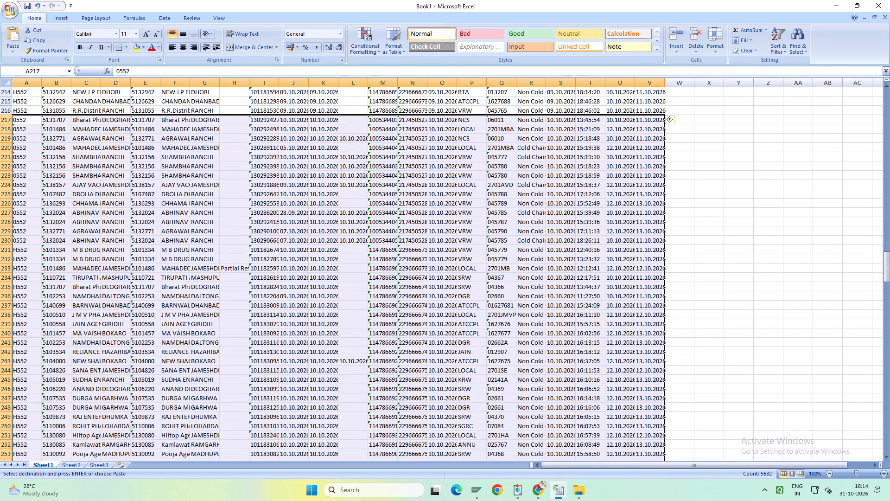
scroll(247, 319, "down", 20)
scroll(247, 319, "down", 8)
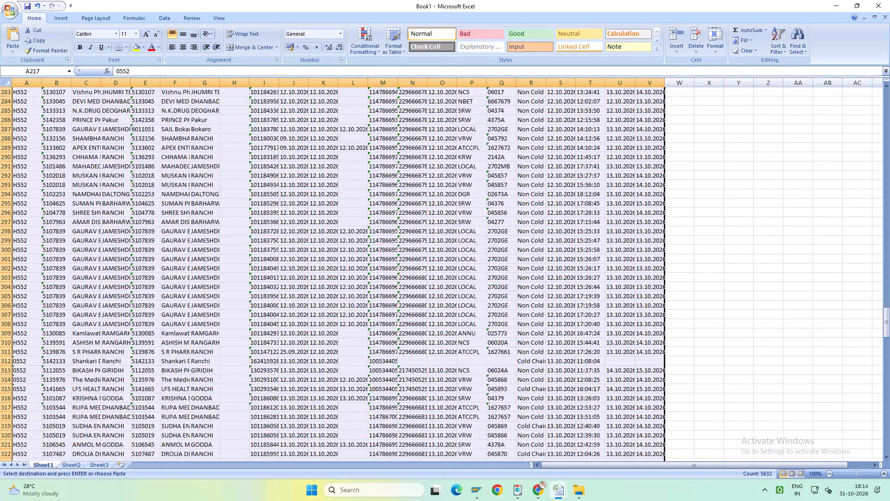
scroll(247, 319, "down", 20)
scroll(247, 319, "down", 8)
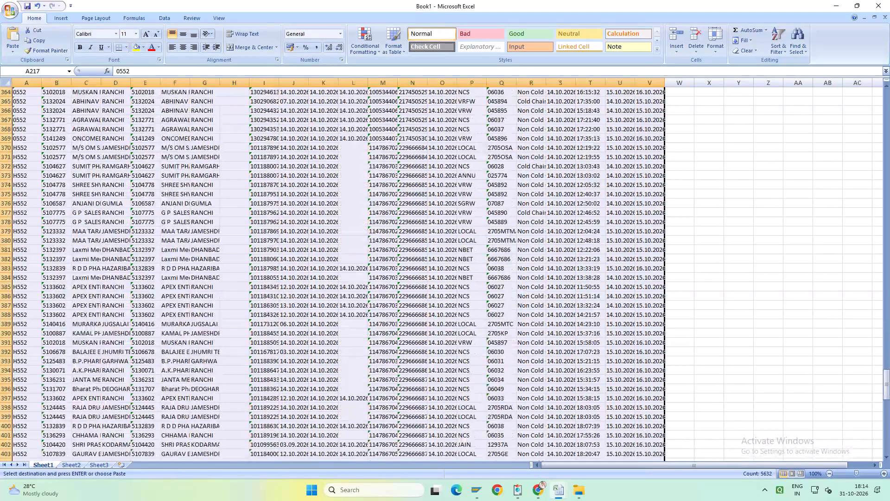
scroll(247, 319, "down", 20)
scroll(247, 319, "down", 8)
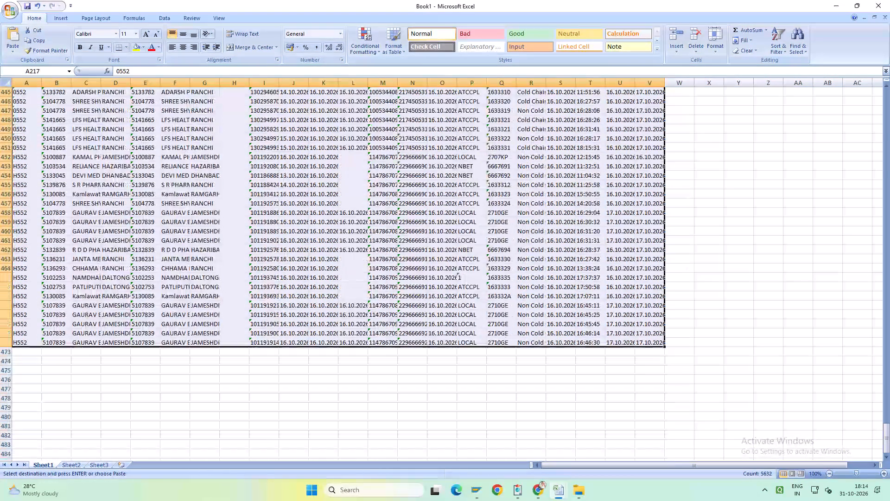
scroll(247, 319, "down", 3)
left_click(22, 241)
key("ctrl+v")
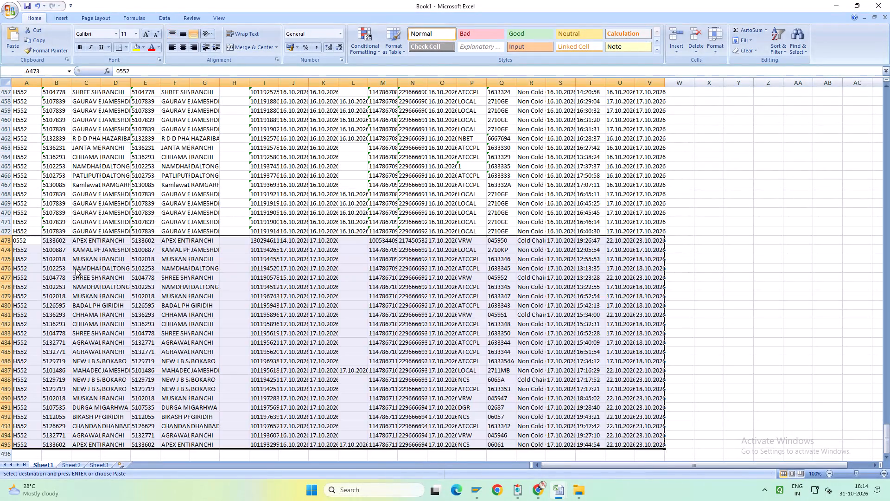
scroll(552, 439, "down", 5)
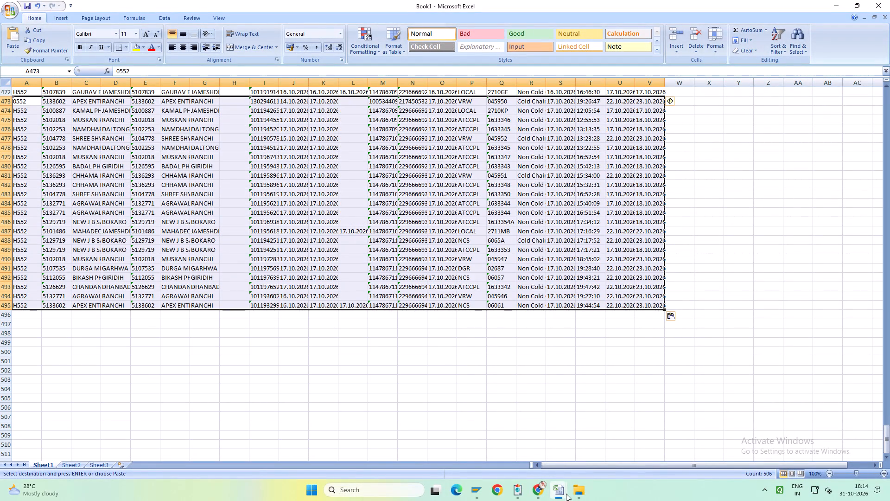
Open the 18.10.2026 - 23.10.2026 workbook and copy its filtered data rows without headers, Plant through Goods Delivery date.
left_click(582, 450)
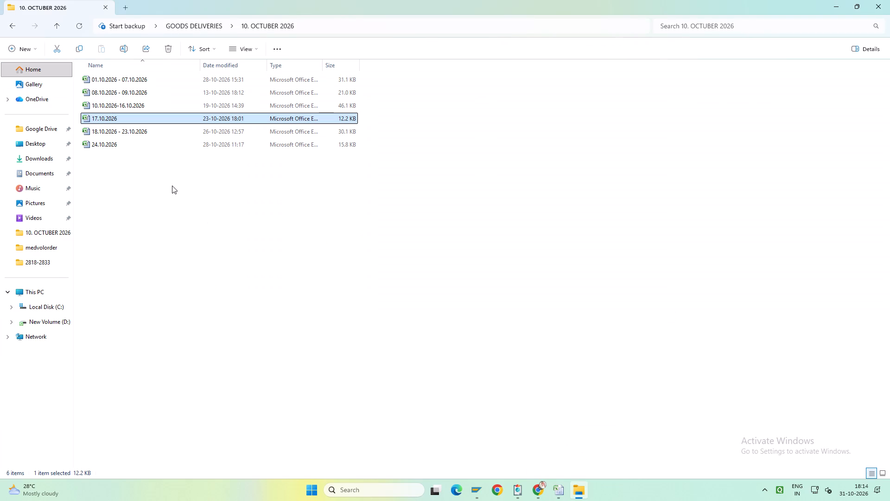
double_click(125, 131)
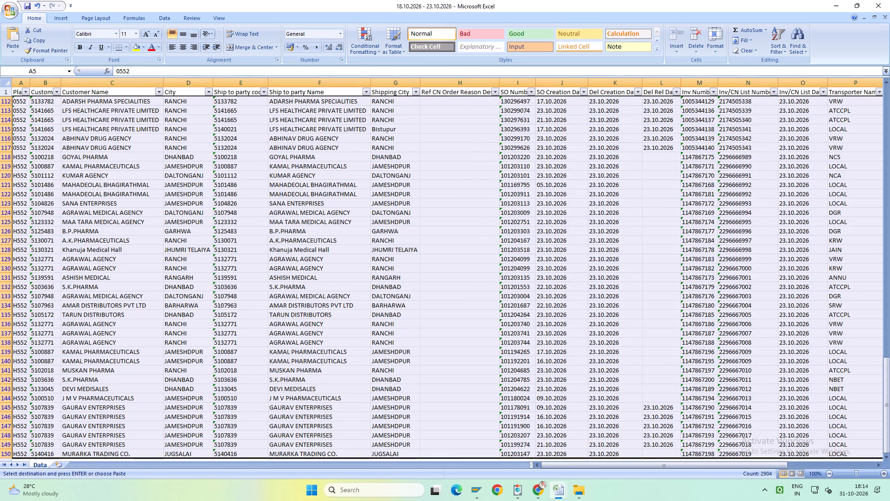
left_click(108, 89)
key("ctrl+Left")
key("Down")
key("ctrl+shift+Right")
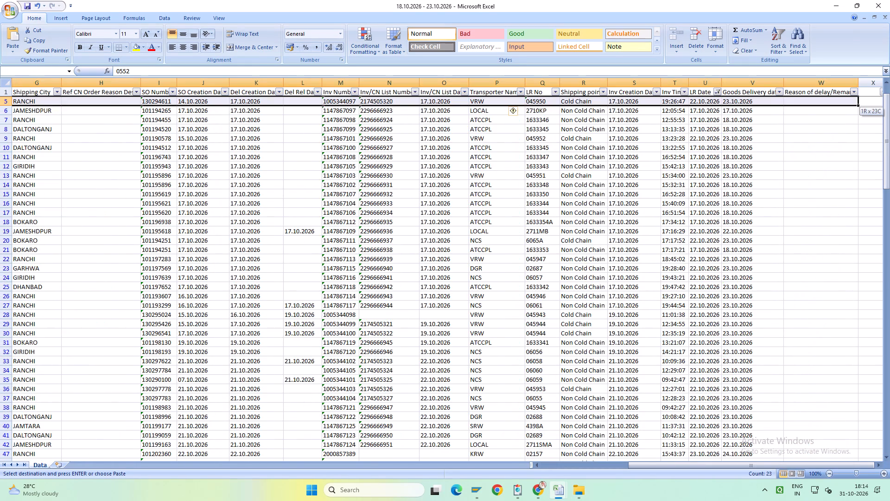
key("shift+Left")
key("ctrl+shift+Down")
key("ctrl+c")
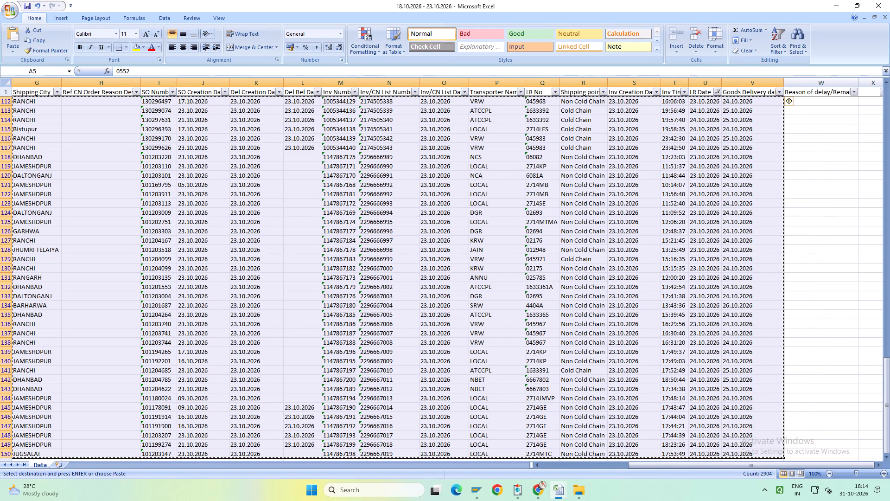
Paste the copied 18.10.2026 - 23.10.2026 rows into Book1 at cell A496, directly below the existing data.
left_click(559, 487)
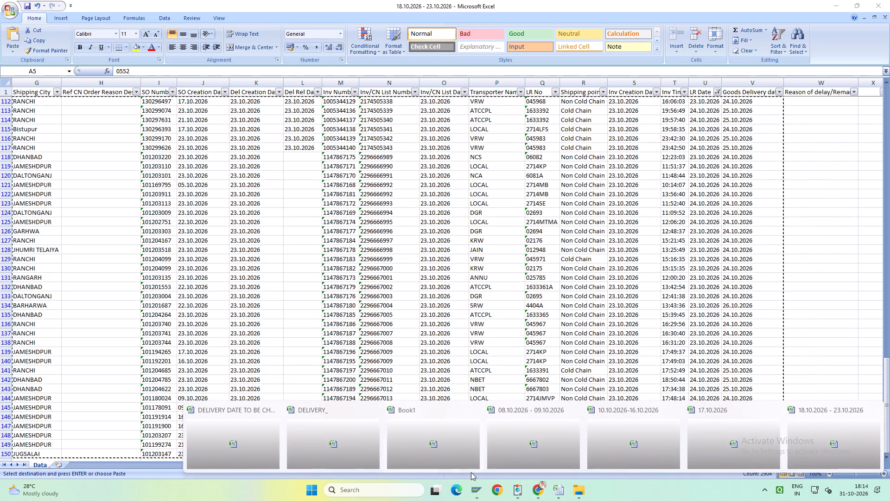
left_click(418, 451)
scroll(266, 340, "down", 5)
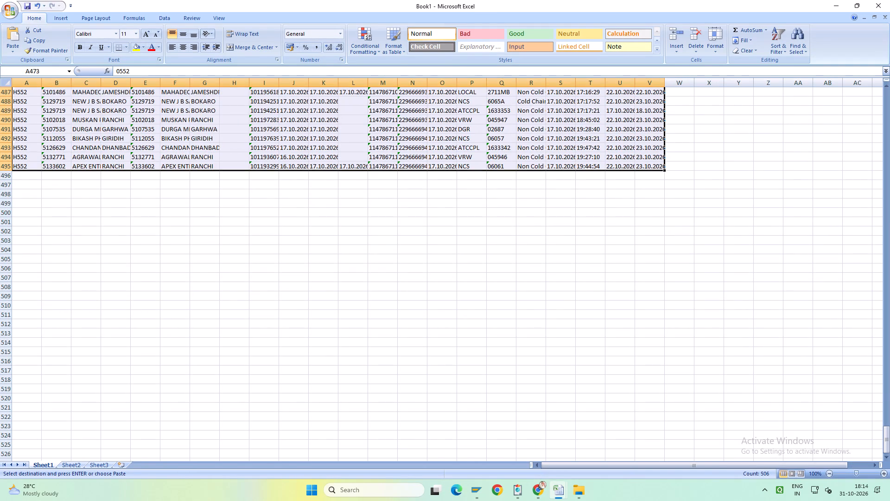
left_click(31, 175)
key("ctrl+v")
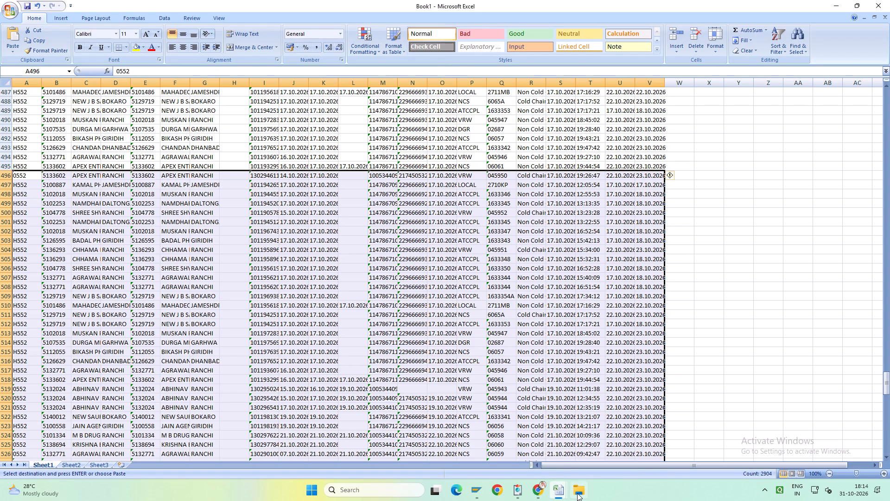
Open the 24.10.2026 workbook from the October folder and copy its data rows without headers, Plant through Goods Delivery date.
left_click(582, 453)
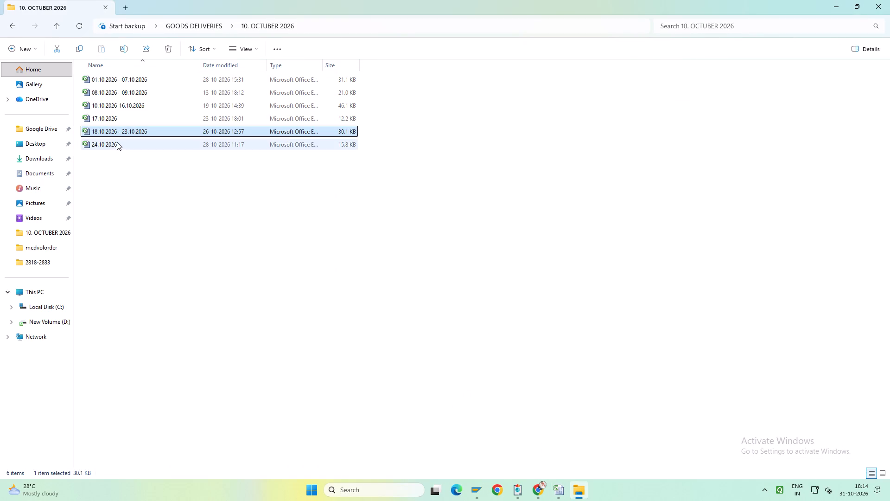
double_click(117, 142)
left_click(83, 93)
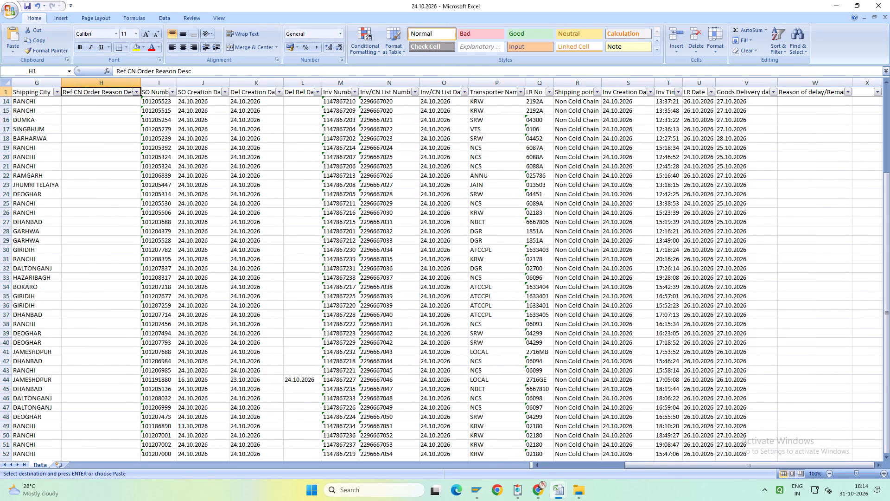
key("ctrl+Left")
key("Down")
key("ctrl+shift+Right")
key("shift+Left")
key("ctrl+shift+Down")
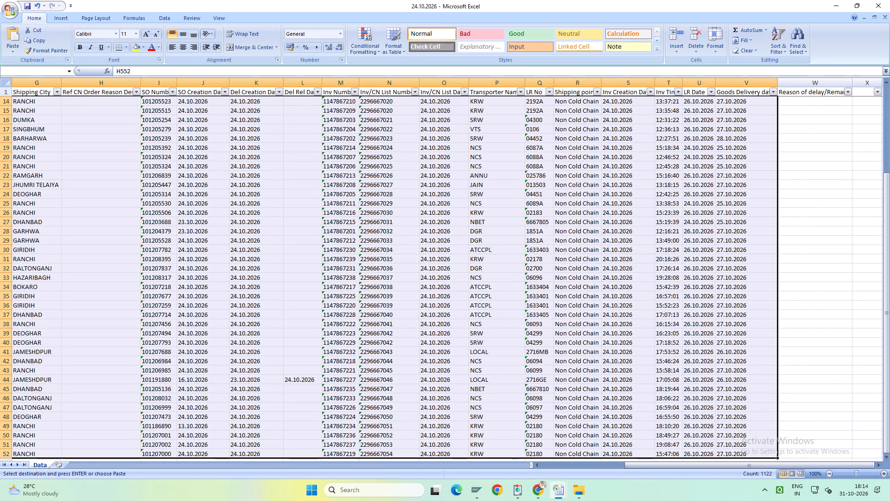
key("ctrl+c")
Paste the copied 24.10.2026 rows into Book1 at cell A628, directly below the existing data.
left_click(559, 491)
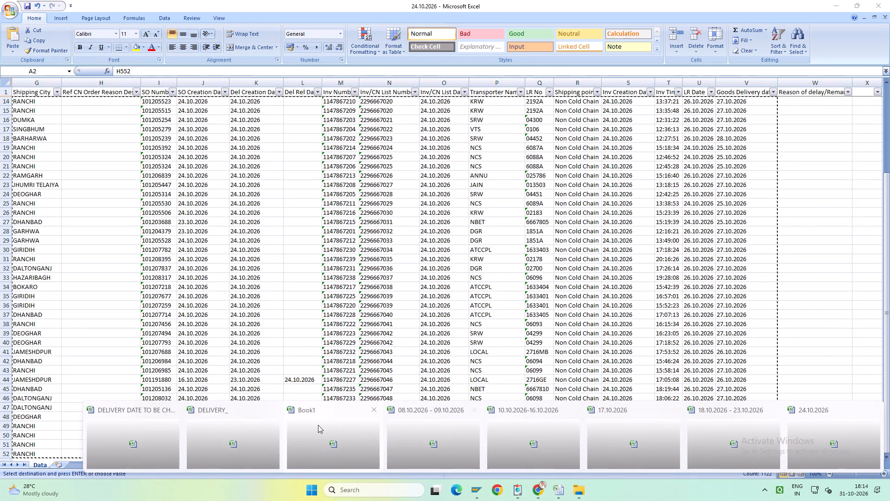
left_click(318, 425)
scroll(264, 353, "down", 18)
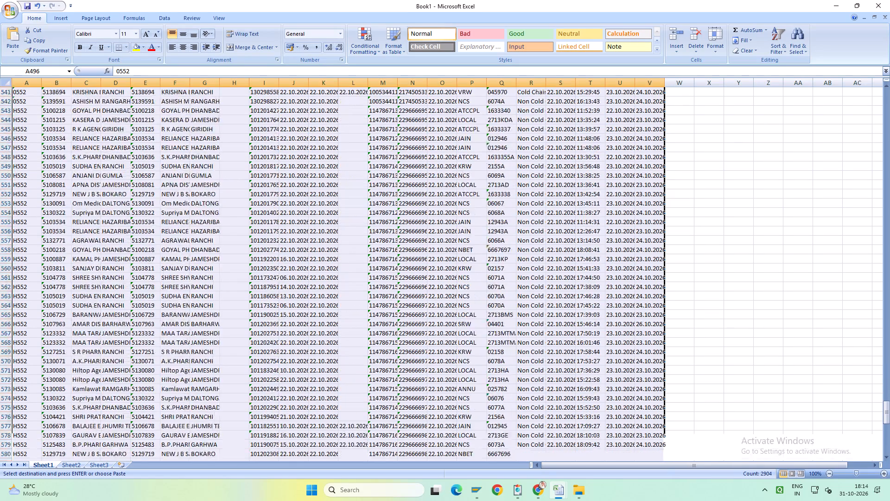
scroll(264, 353, "down", 20)
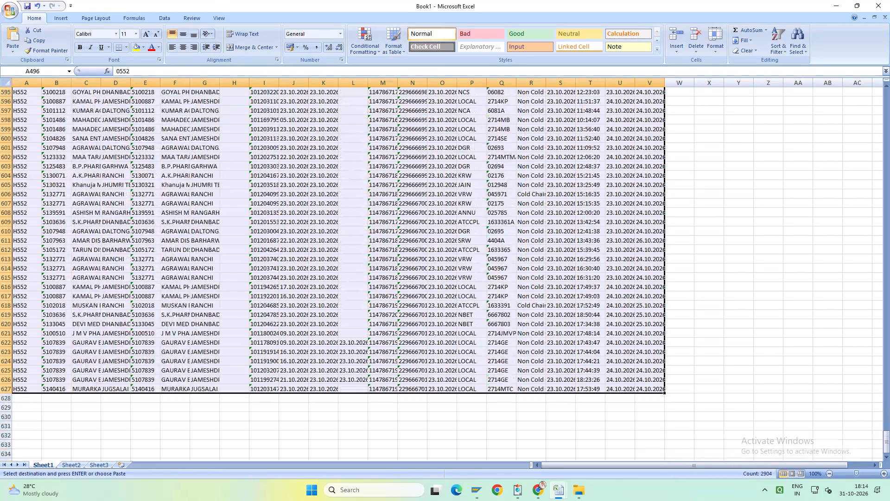
left_click(30, 397)
key("ctrl+v")
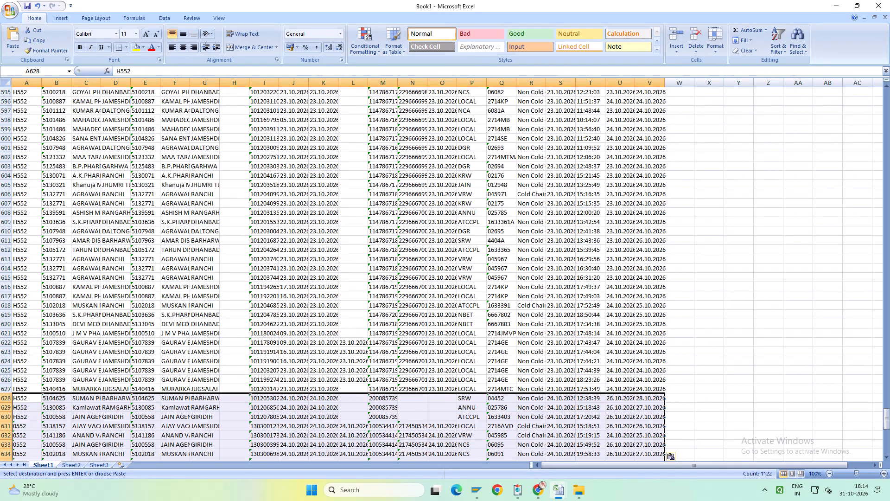
Auto-fit the width of all columns on Book1's Sheet1 to their contents.
left_click_drag(887, 425, 889, 91)
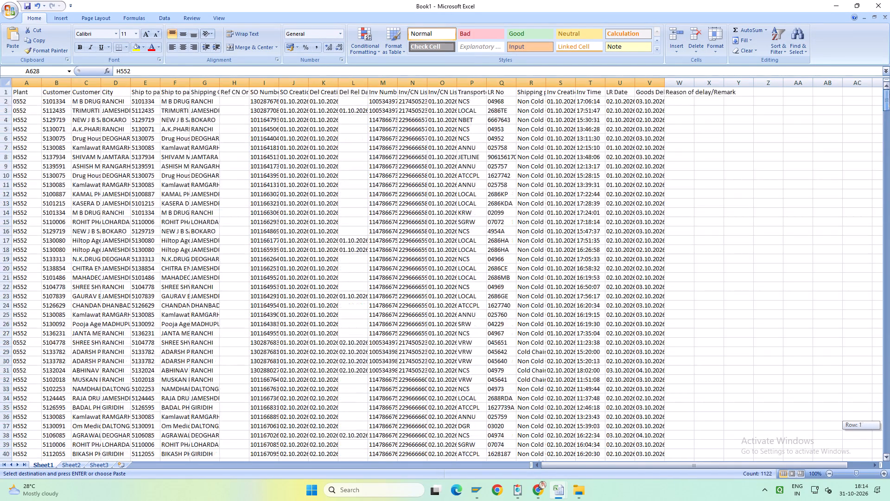
left_click_drag(889, 91, 889, 90)
left_click(5, 84)
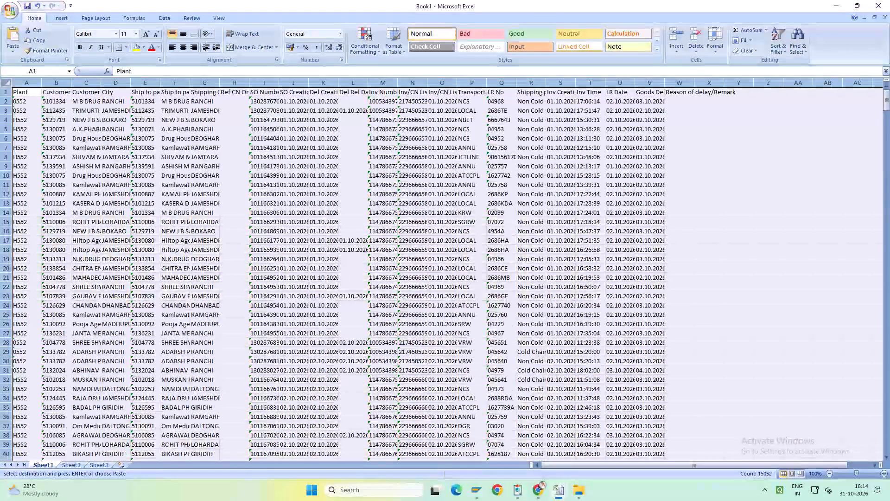
double_click(41, 82)
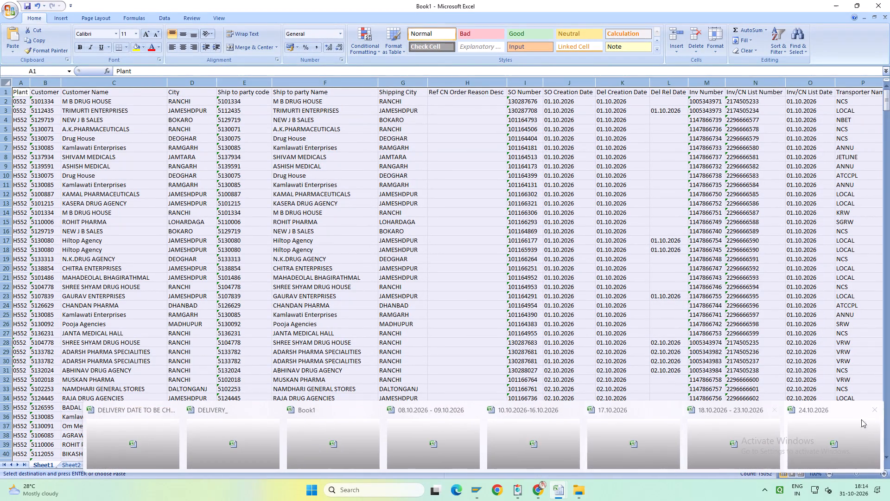
Close the 24.10.2026 workbook.
left_click(874, 411)
left_click(445, 270)
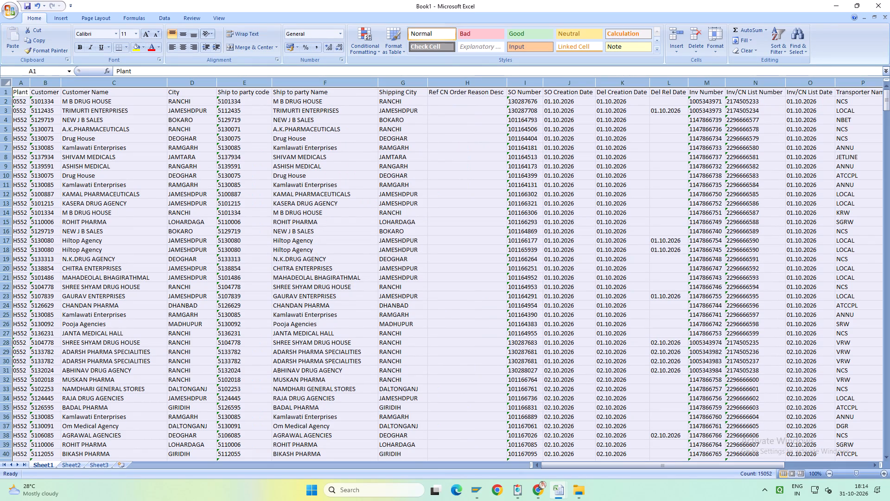
left_click(476, 494)
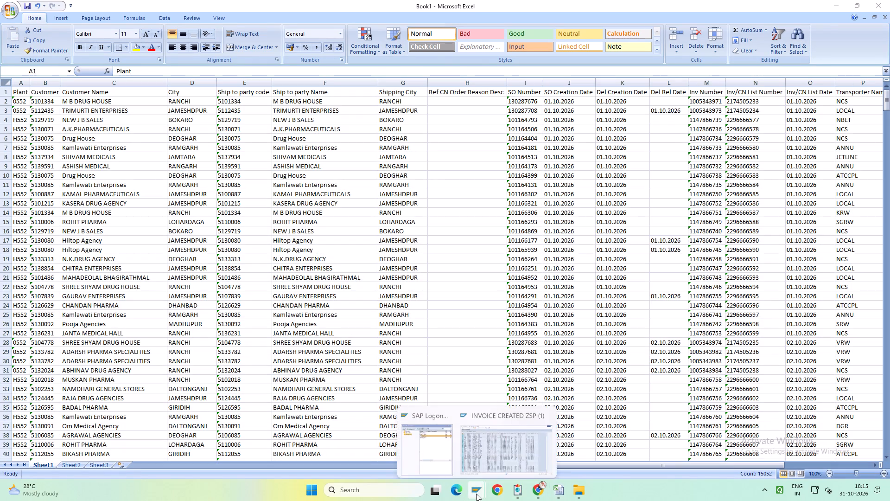
left_click(481, 458)
left_click(241, 25)
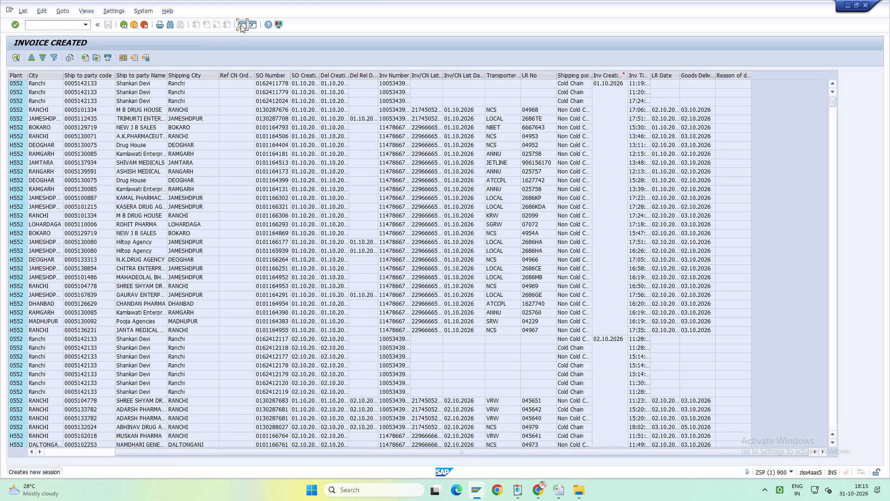
left_click(59, 25)
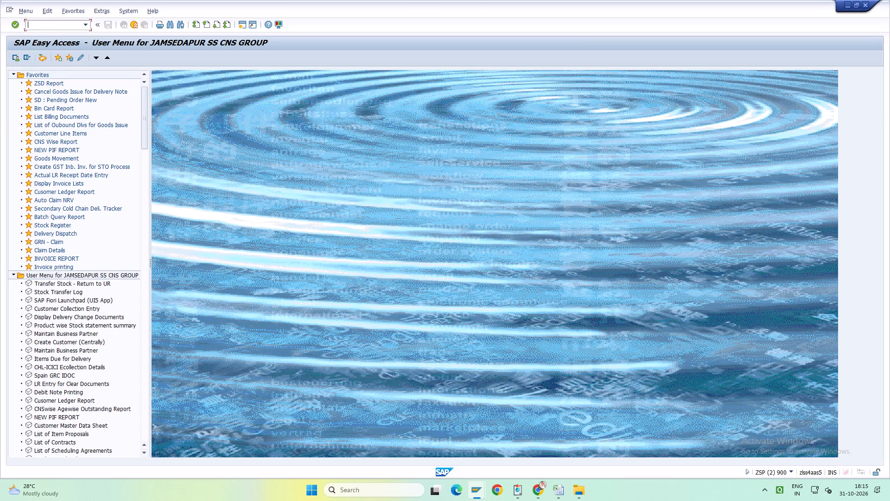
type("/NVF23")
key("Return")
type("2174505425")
left_click(37, 12)
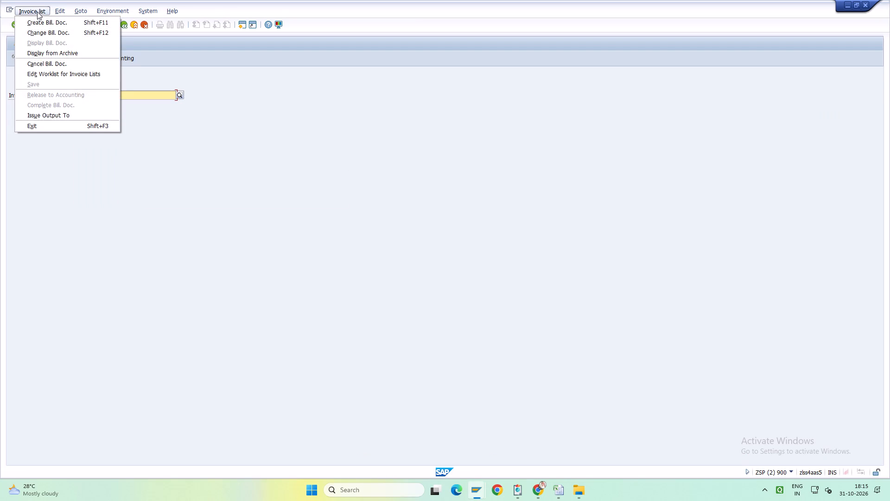
left_click(69, 112)
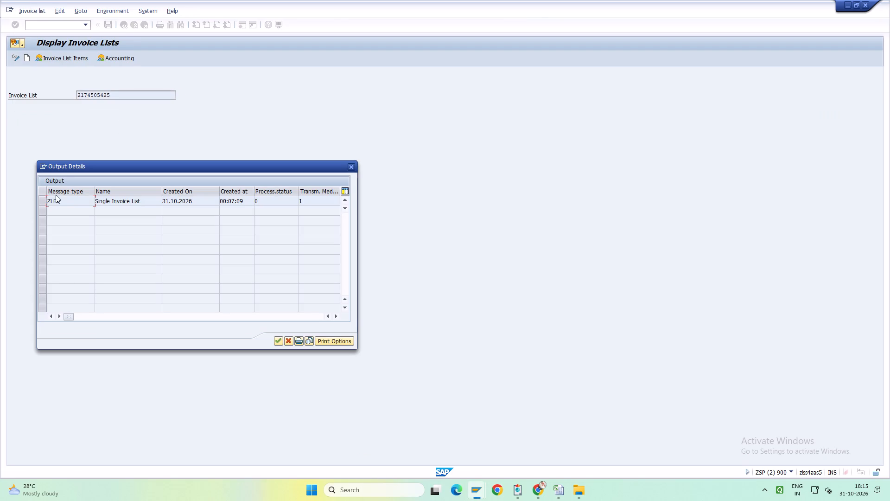
left_click(42, 201)
left_click(310, 340)
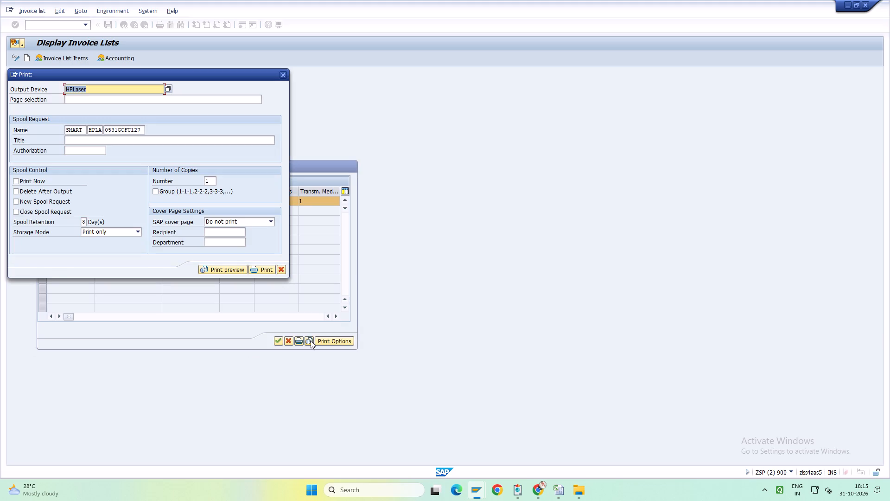
left_click(235, 268)
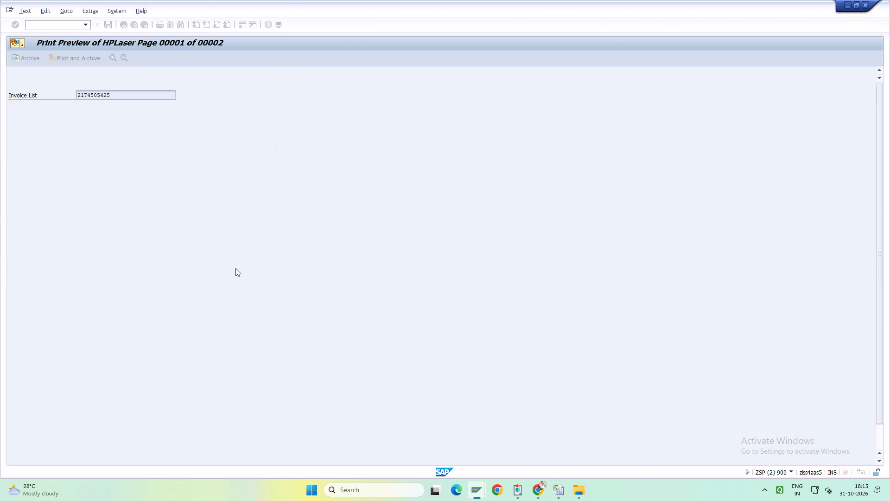
Open the previewed tax invoice as a PDF with the PDF! command.
left_click(59, 24)
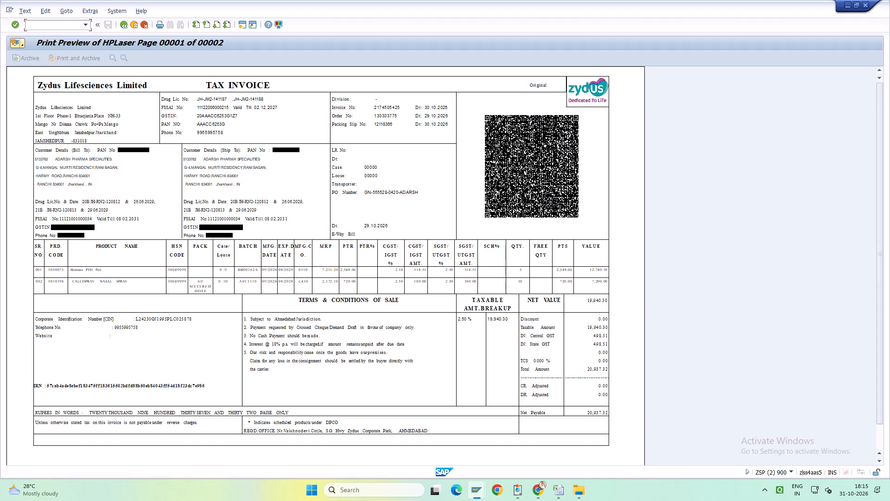
type("PDF!")
key("Return")
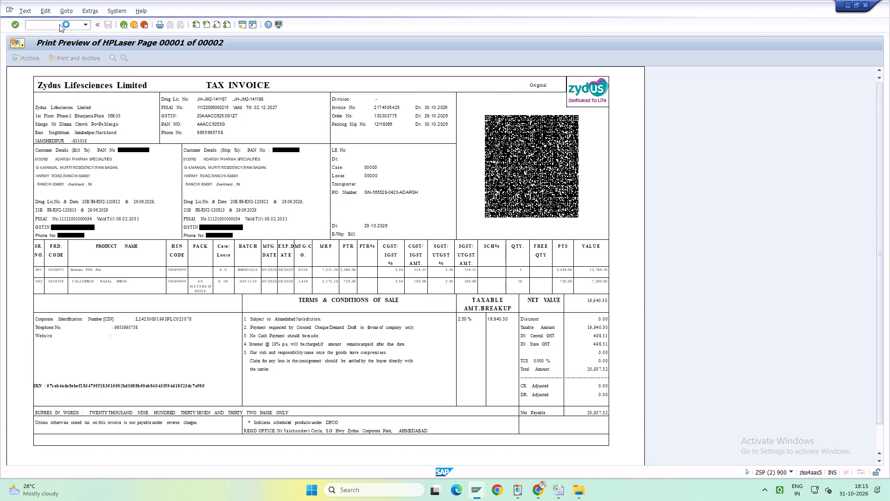
Print 3 copies of all pages of the invoice PDF, then close the PDF preview.
left_click(245, 94)
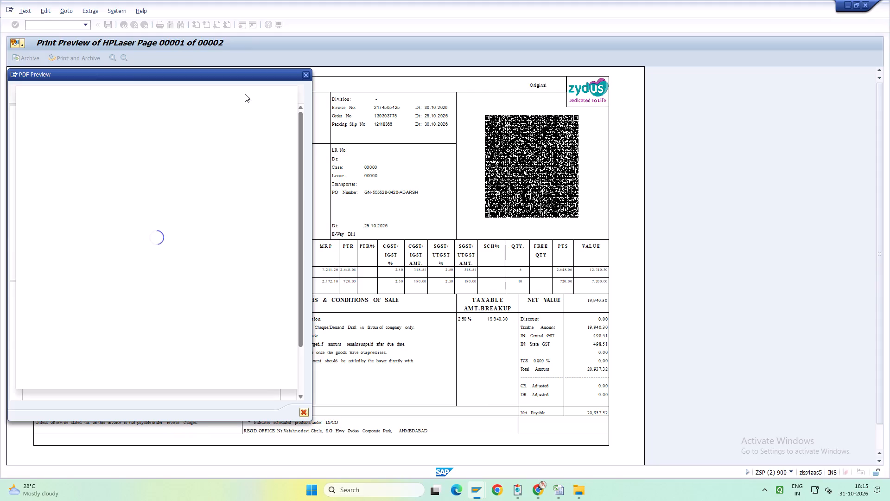
left_click_drag(44, 195, 21, 191)
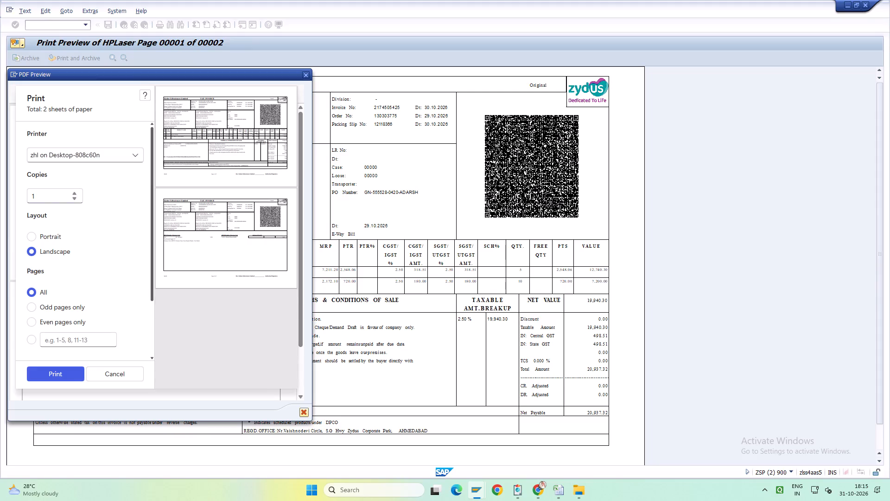
key("BackSpace")
left_click(43, 198)
key("BackSpace")
key("3")
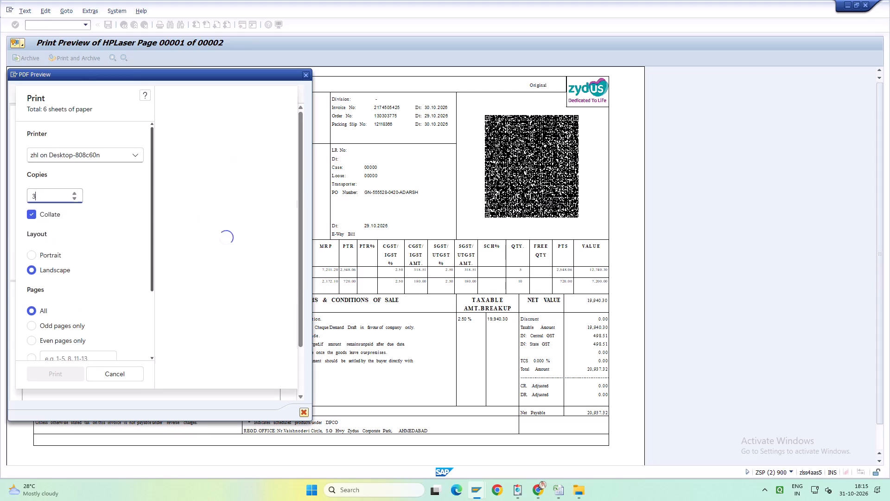
scroll(87, 294, "down", 6)
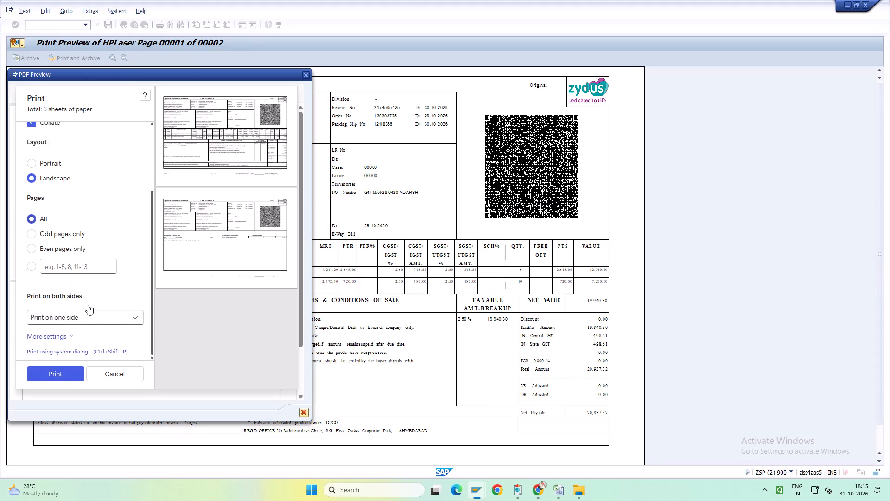
left_click(67, 374)
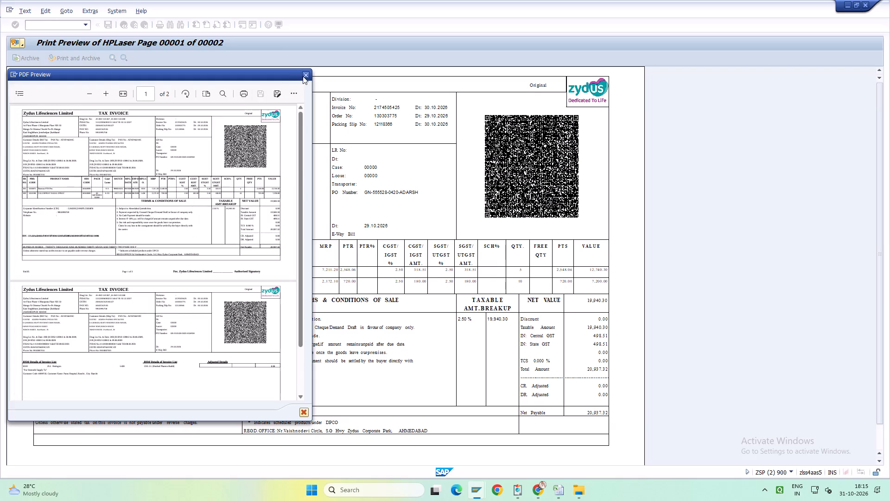
left_click(303, 76)
Return the SAP session to the Easy Access screen with the /N command.
left_click(83, 25)
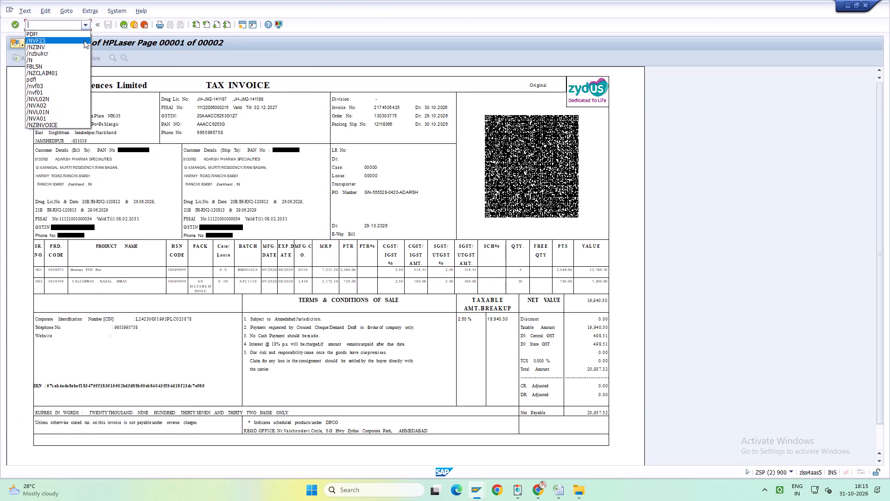
left_click(87, 59)
key("Return")
Switch to Excel and close the 10.10.2026-16.10.2026 workbook.
key("alt+Tab")
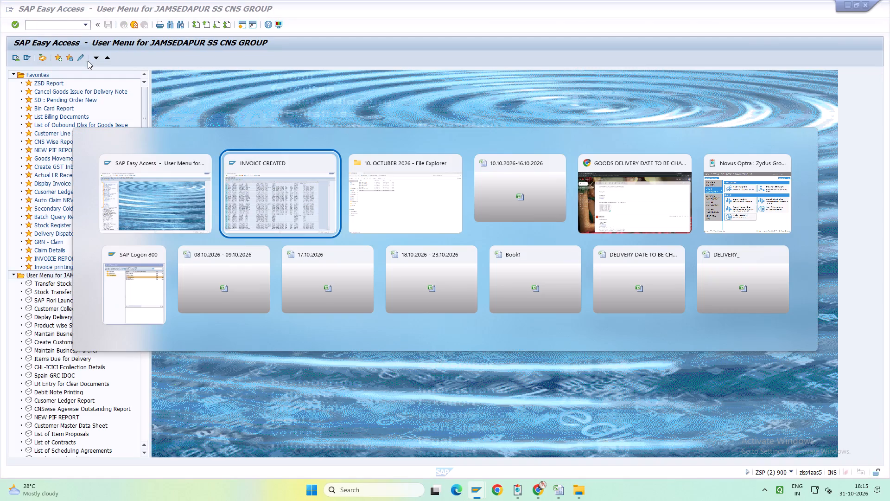
key("alt+Right")
key("alt+Right")
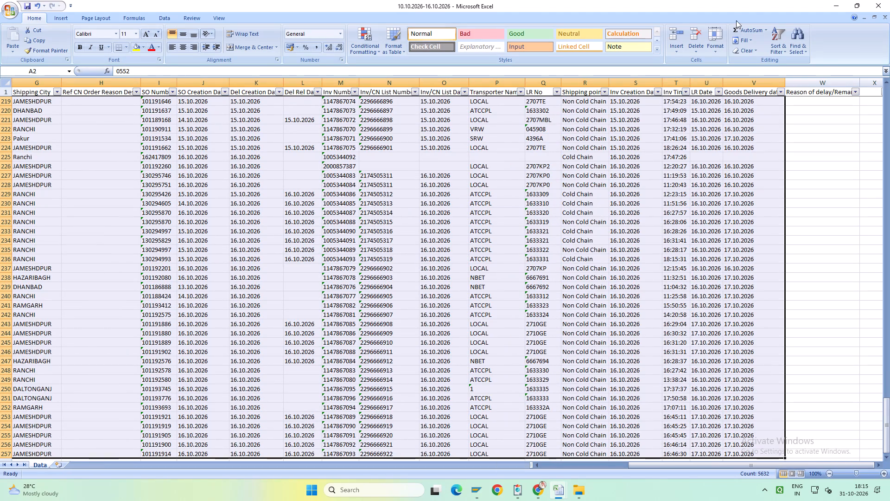
left_click(885, 0)
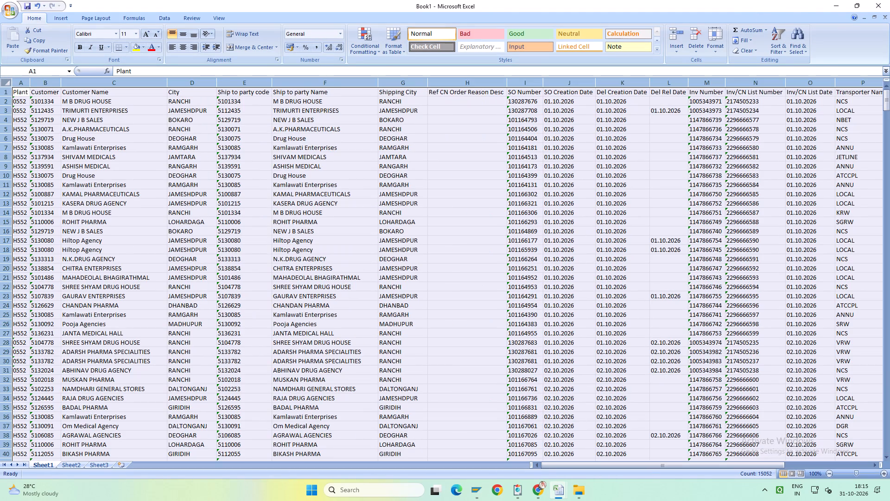
left_click(478, 490)
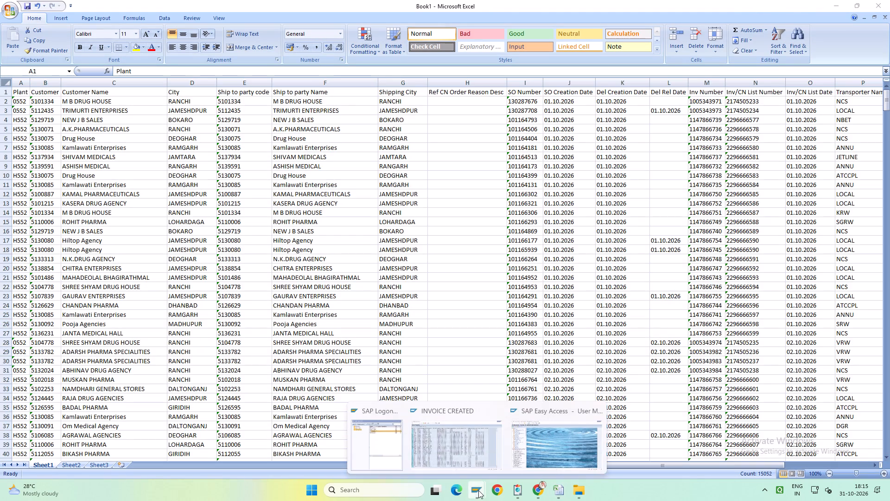
left_click(575, 443)
left_click(89, 26)
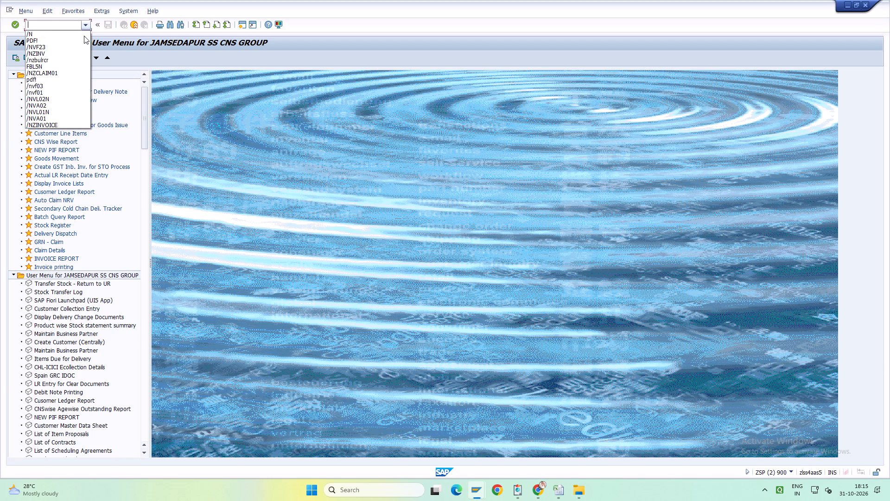
left_click(86, 44)
key("Return")
left_click(140, 93)
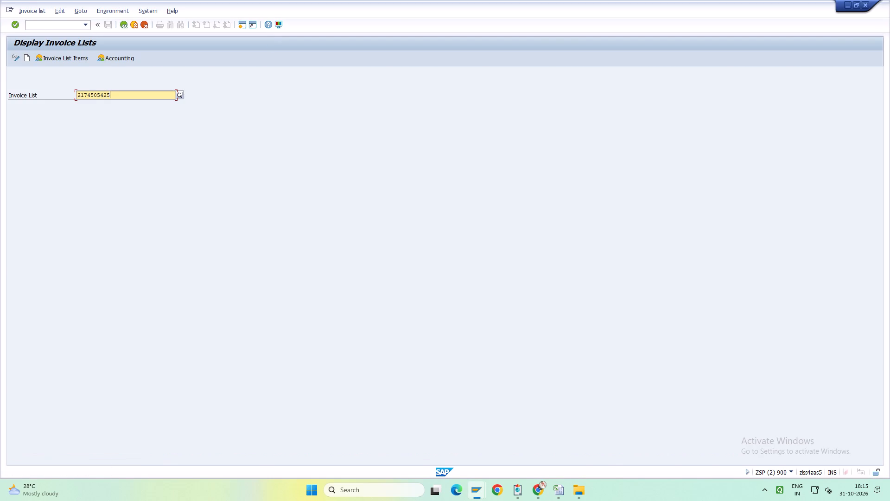
key("BackSpace")
key("7")
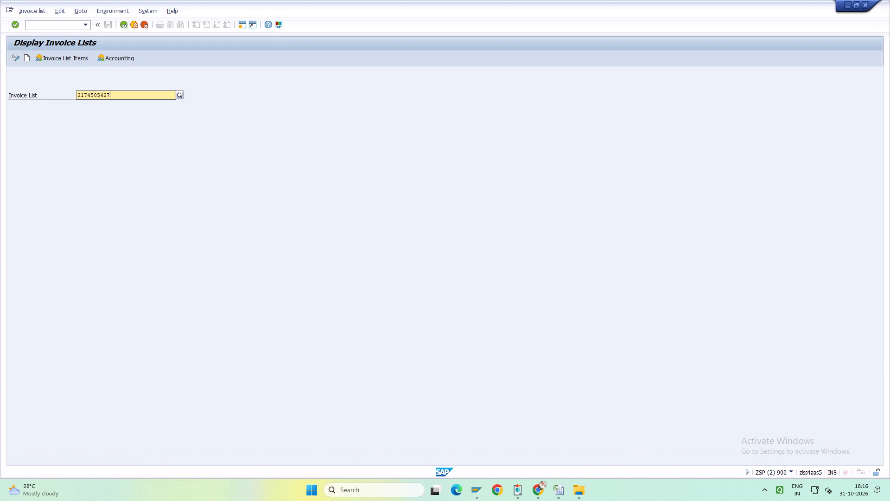
left_click(35, 11)
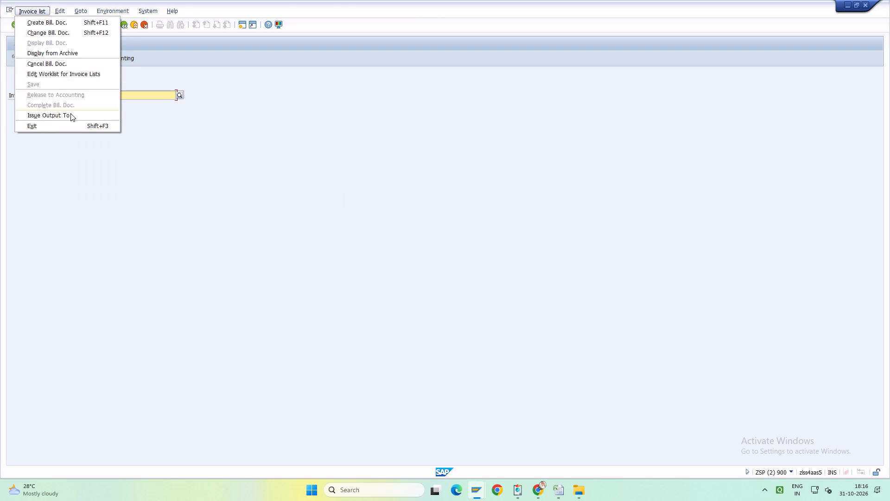
left_click(70, 113)
left_click(39, 198)
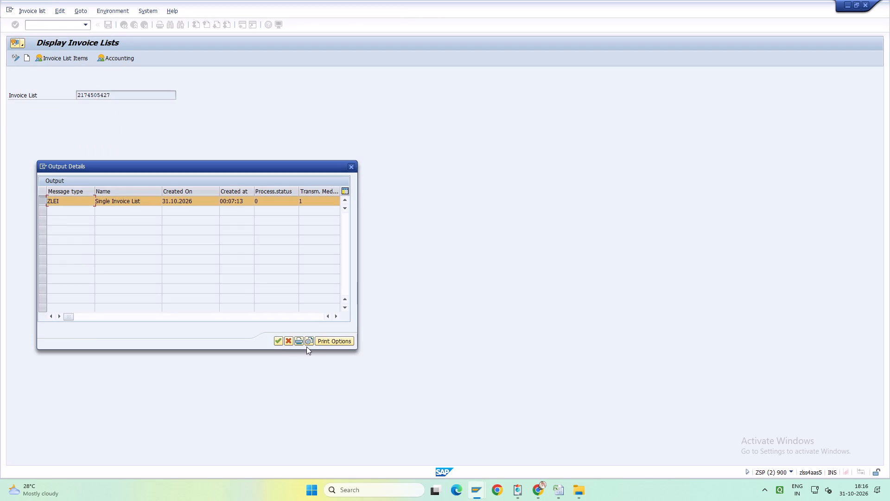
left_click(307, 341)
left_click(223, 270)
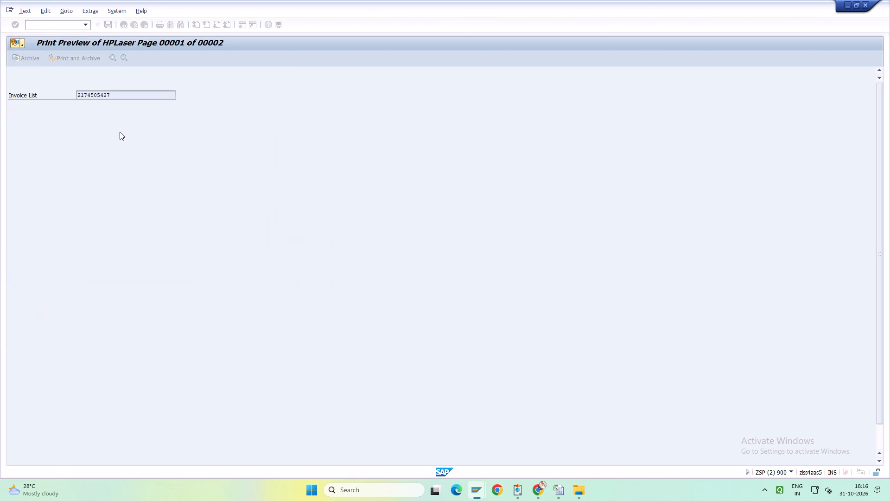
left_click(84, 29)
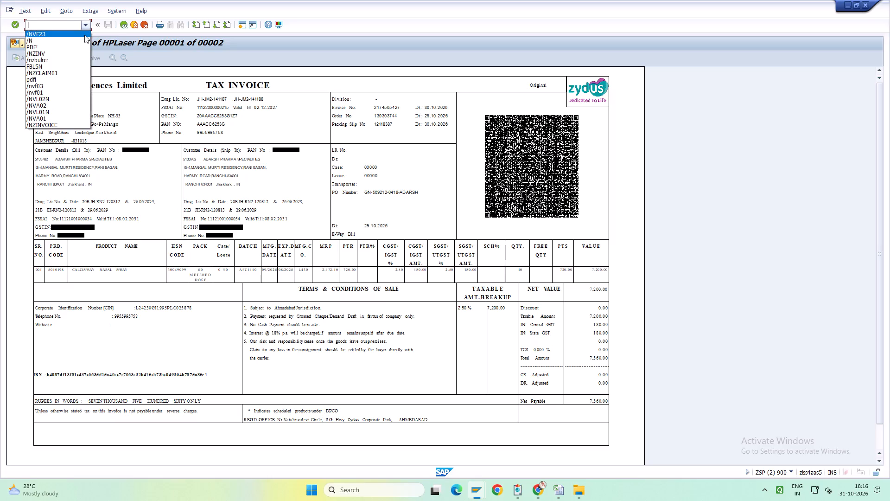
left_click(85, 43)
left_click(86, 21)
left_click(86, 47)
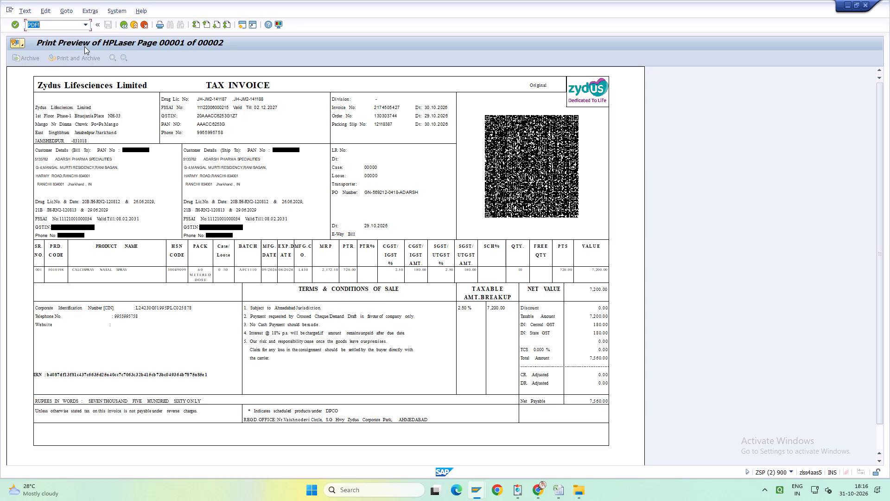
key("Return")
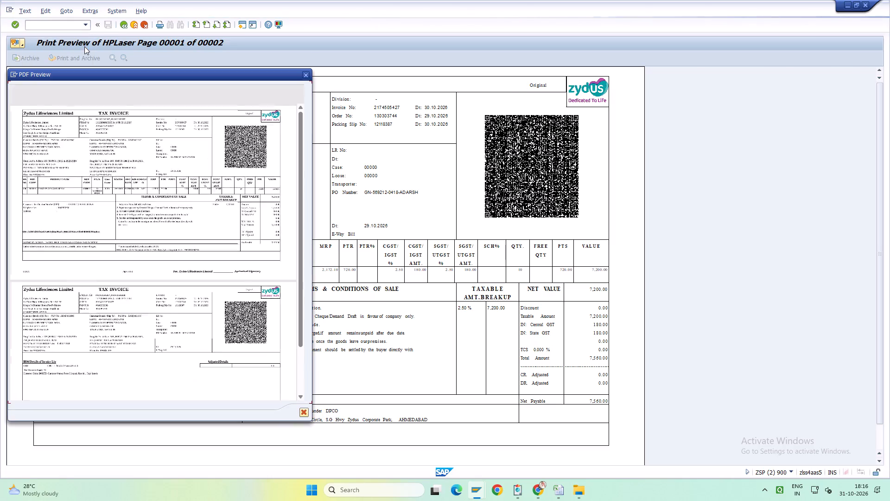
left_click(242, 94)
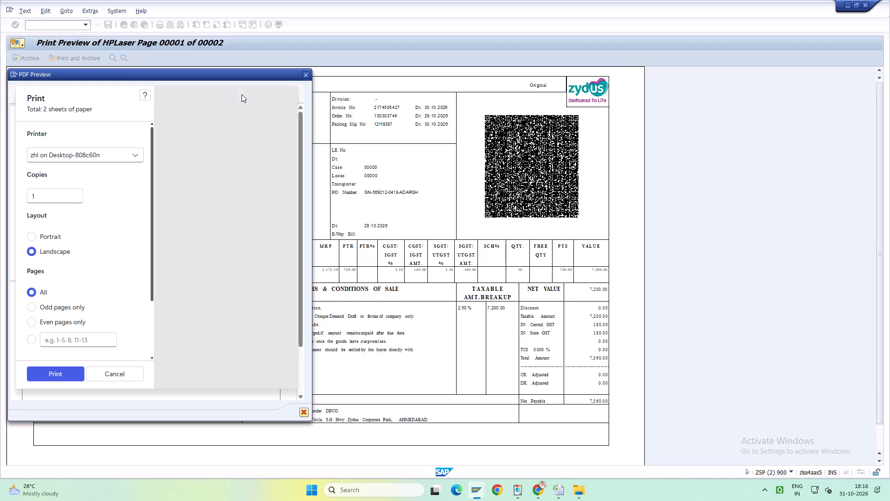
left_click(42, 198)
key("BackSpace")
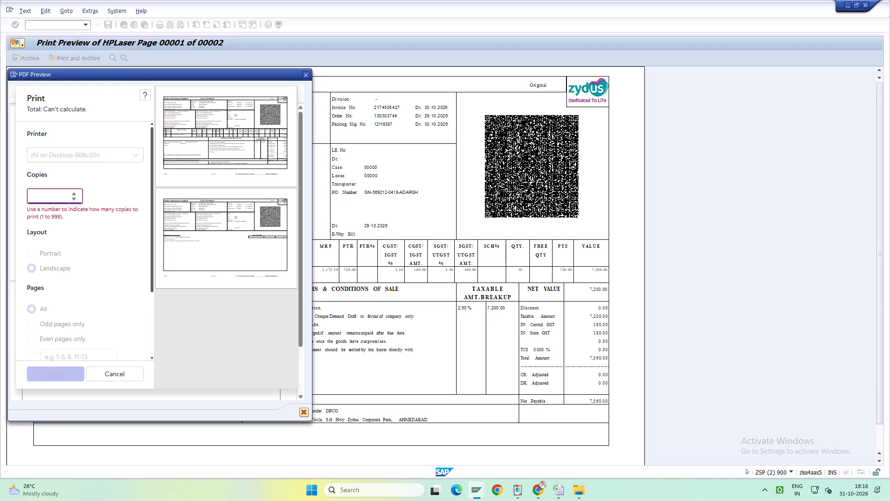
key("3")
key("Return")
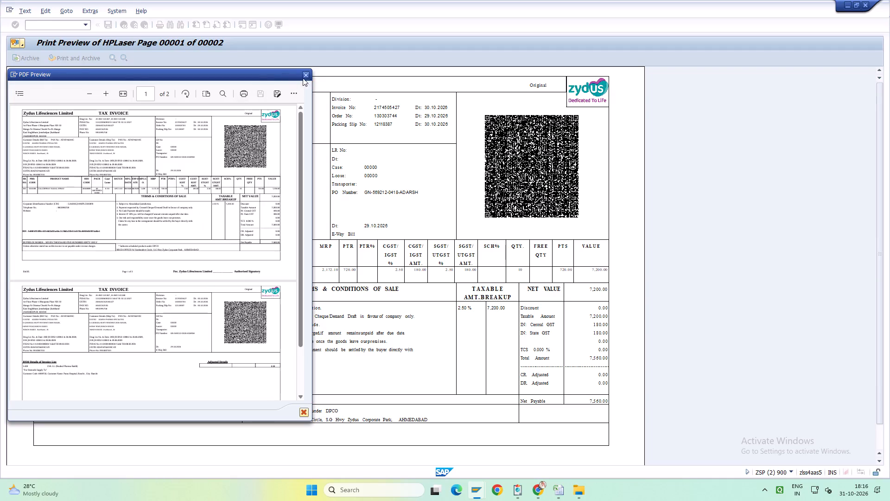
left_click(304, 74)
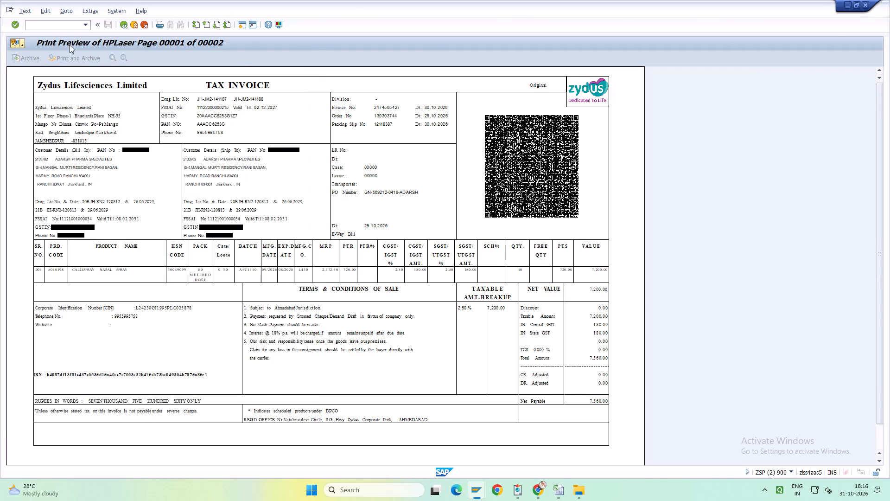
left_click(84, 26)
left_click(87, 42)
key("Return")
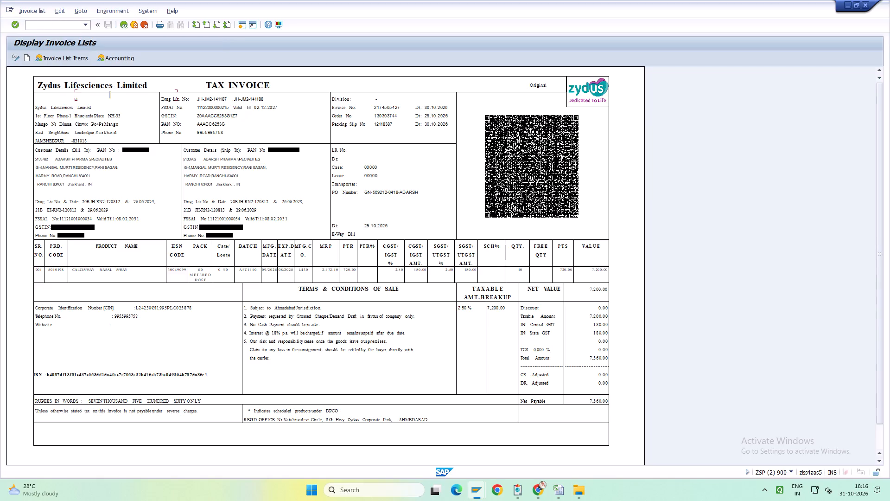
left_click(121, 94)
key("BackSpace")
key("6")
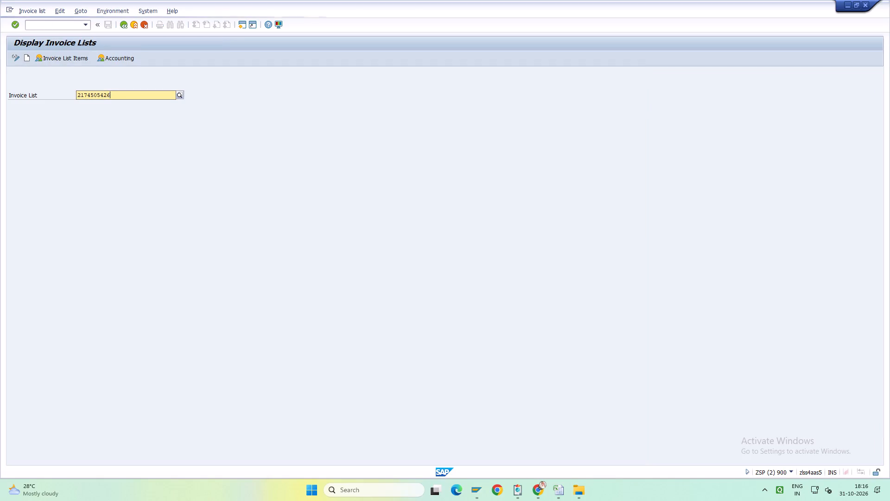
left_click(35, 12)
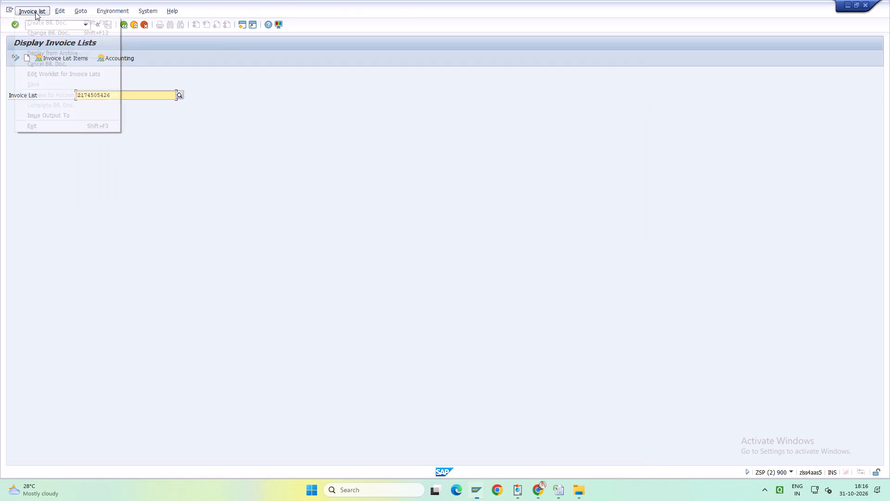
left_click(64, 114)
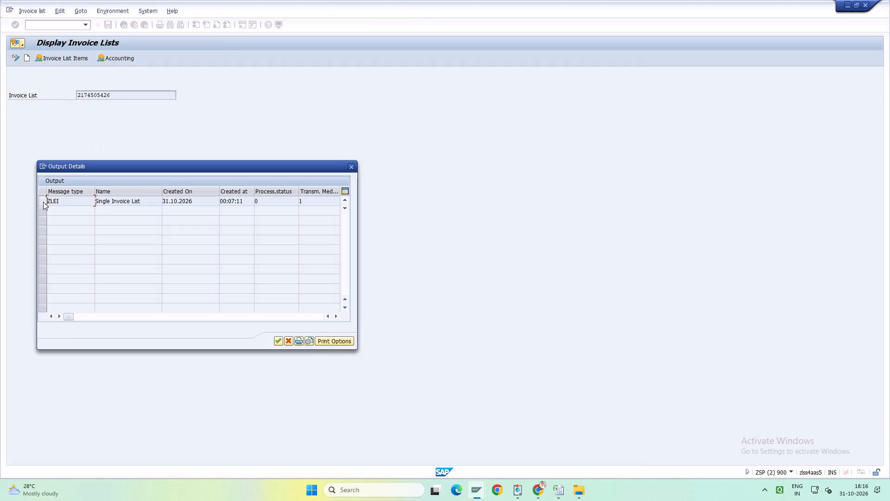
left_click(43, 202)
left_click(307, 341)
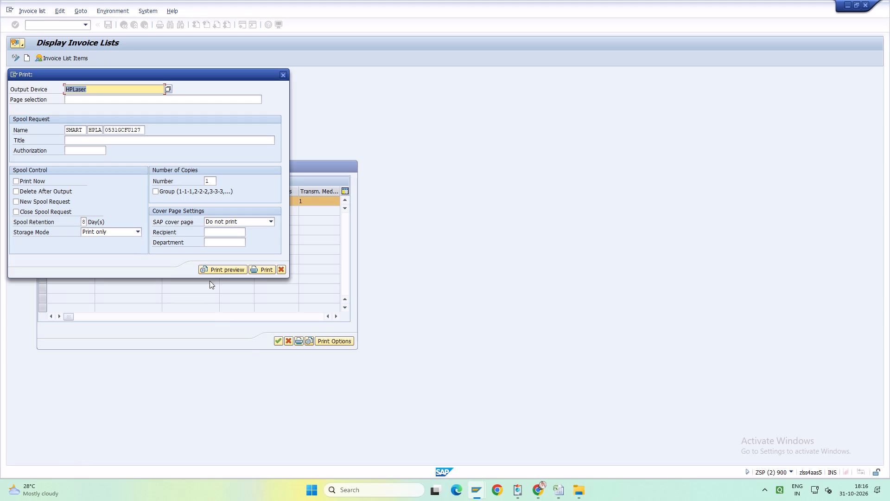
left_click(218, 269)
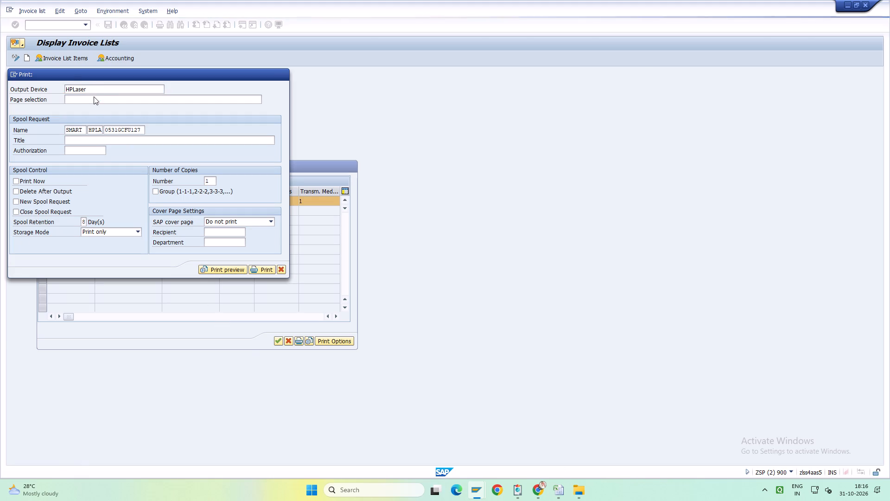
left_click(88, 30)
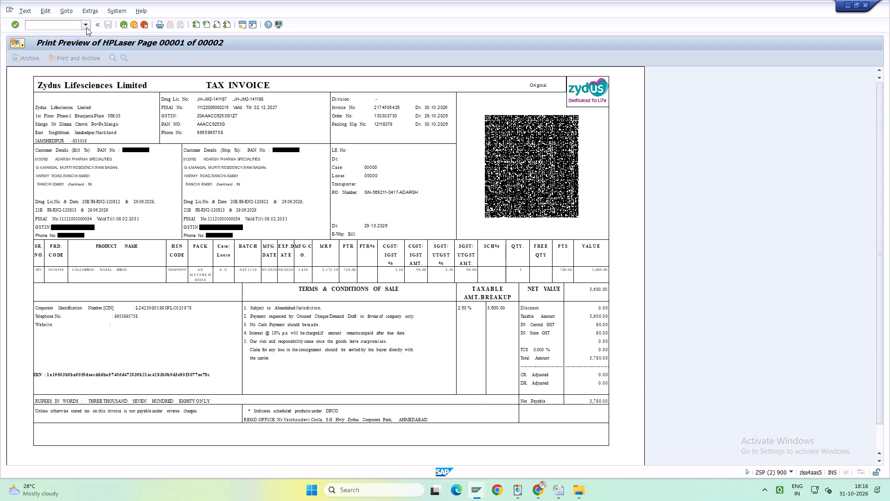
left_click(86, 27)
left_click(85, 39)
key("Return")
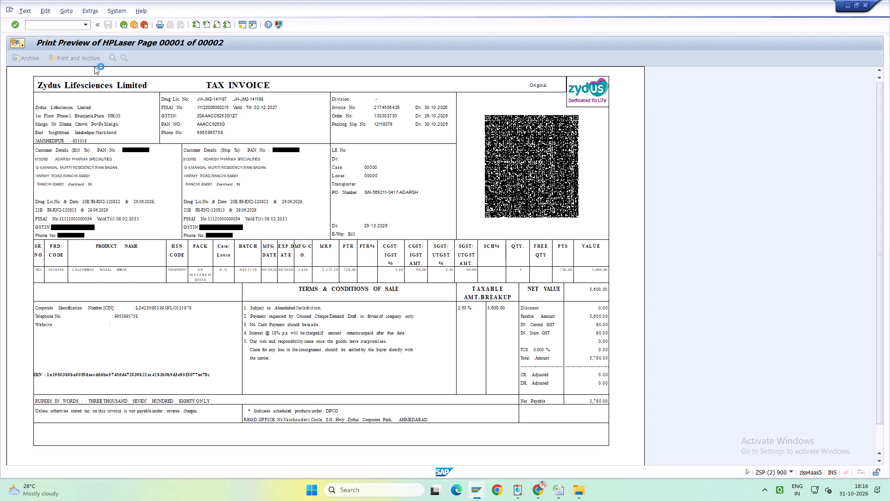
left_click(244, 93)
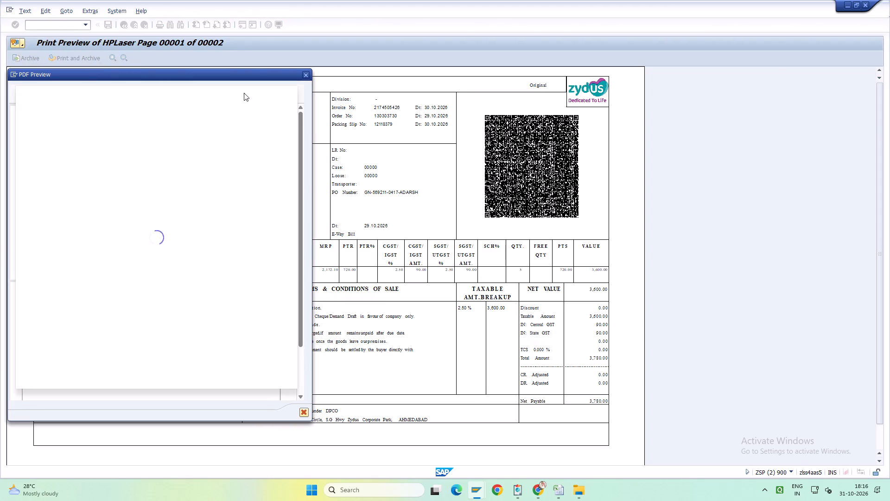
left_click(49, 196)
key("BackSpace")
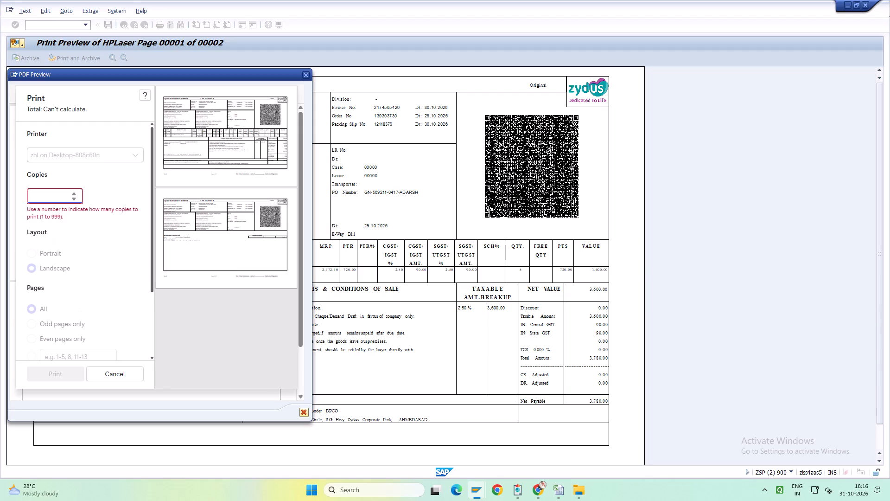
key("3")
key("Return")
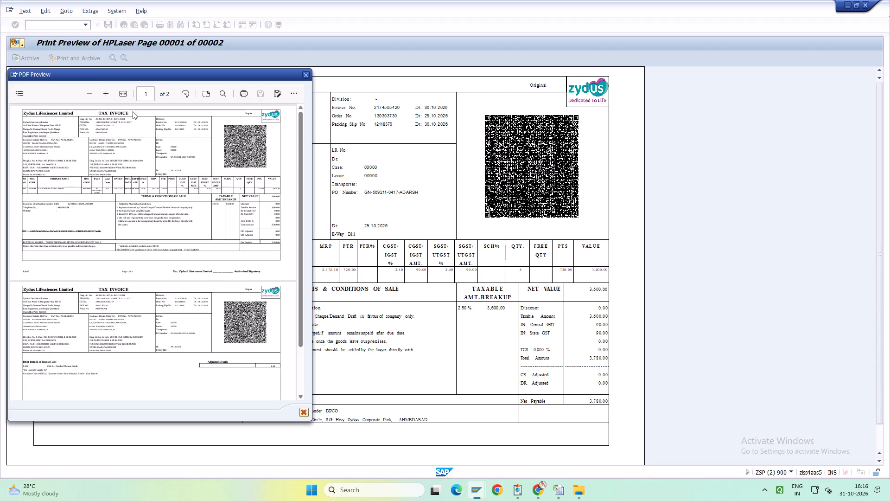
left_click(305, 76)
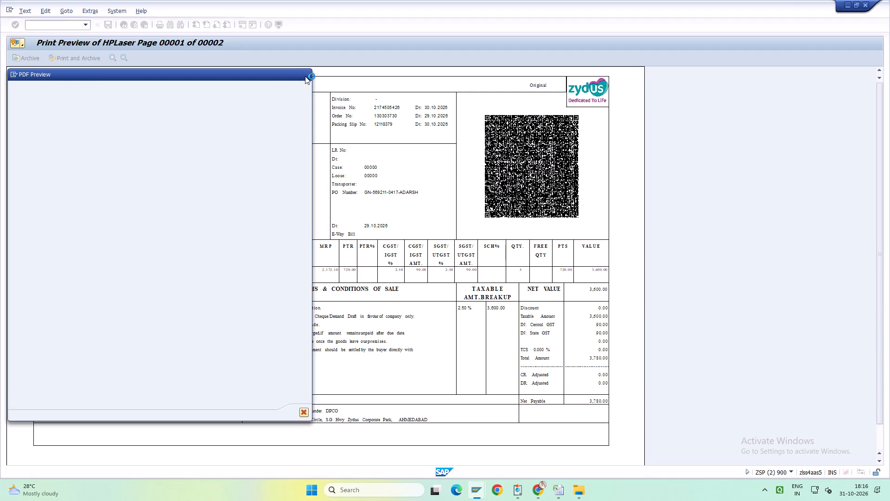
Return the SAP session to the Easy Access screen with the /N command.
left_click(84, 27)
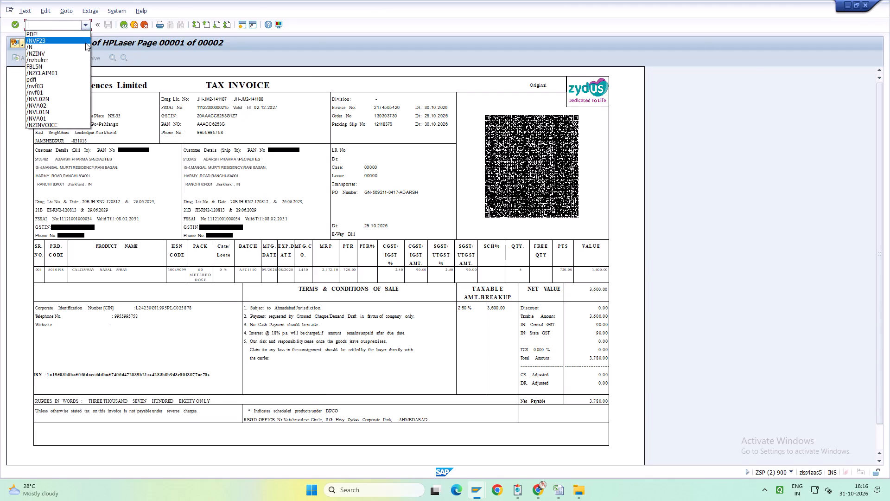
left_click(85, 43)
left_click(84, 27)
left_click(88, 43)
left_click(85, 24)
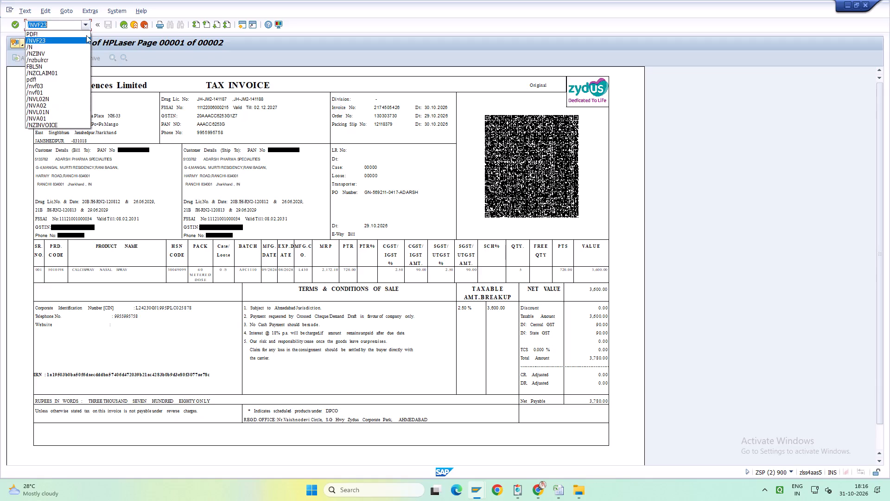
left_click(88, 44)
key("Return")
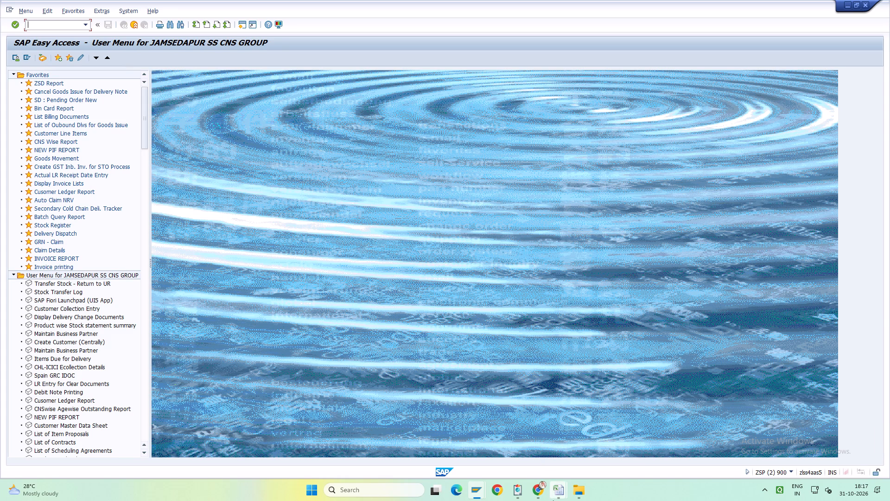
Switch to Excel and close the source delivery workbooks, including 18.10.2026 - 23.10.2026 and 08.10.2026 - 09.10.2026, keeping Book1 open.
left_click(801, 454)
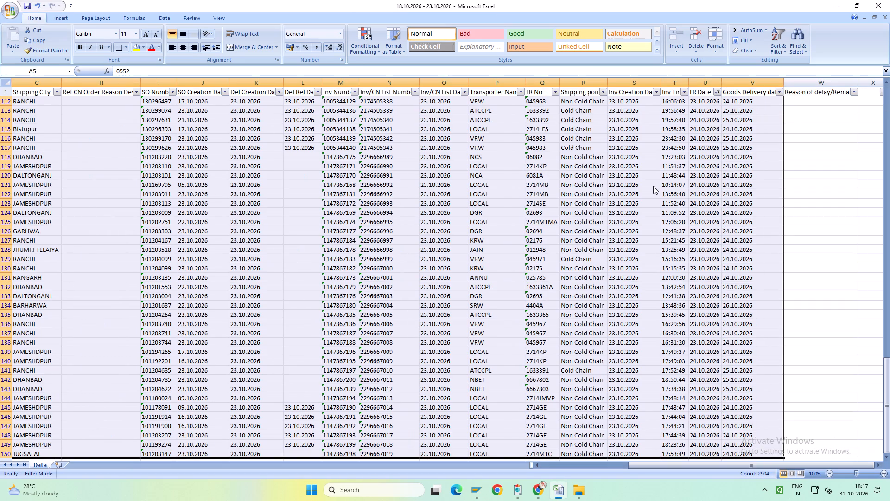
left_click(884, 2)
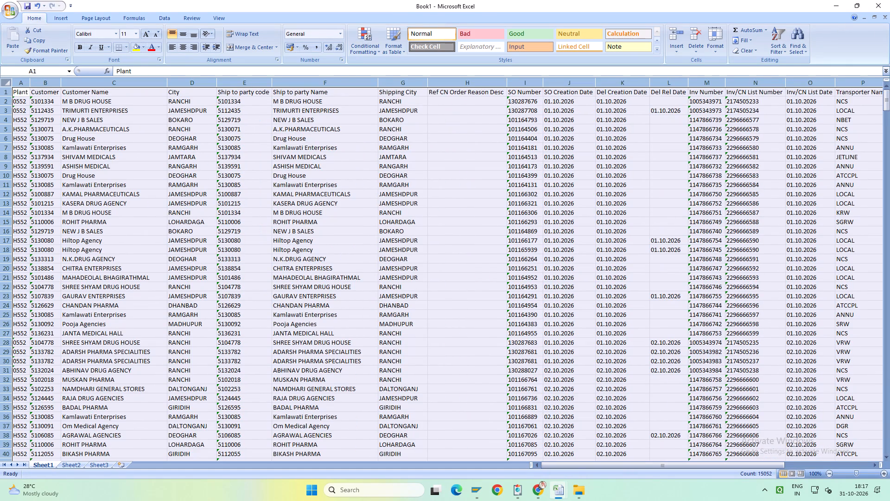
left_click(561, 491)
left_click(739, 455)
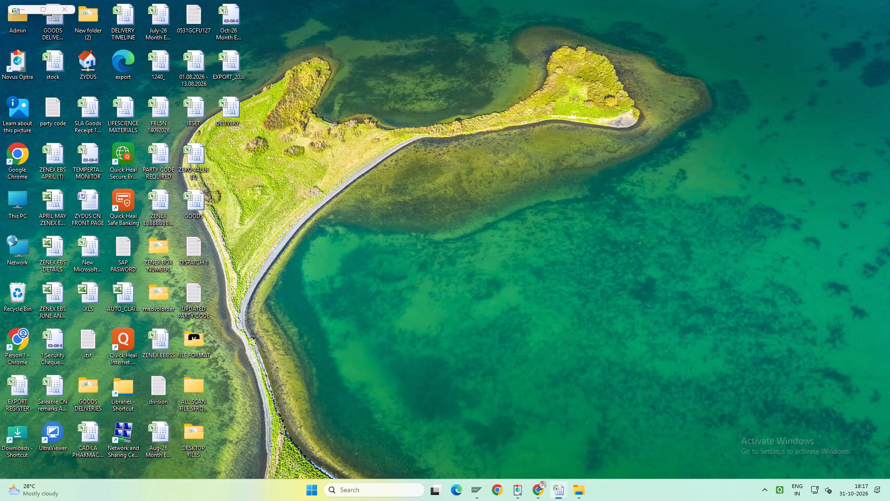
left_click(874, 2)
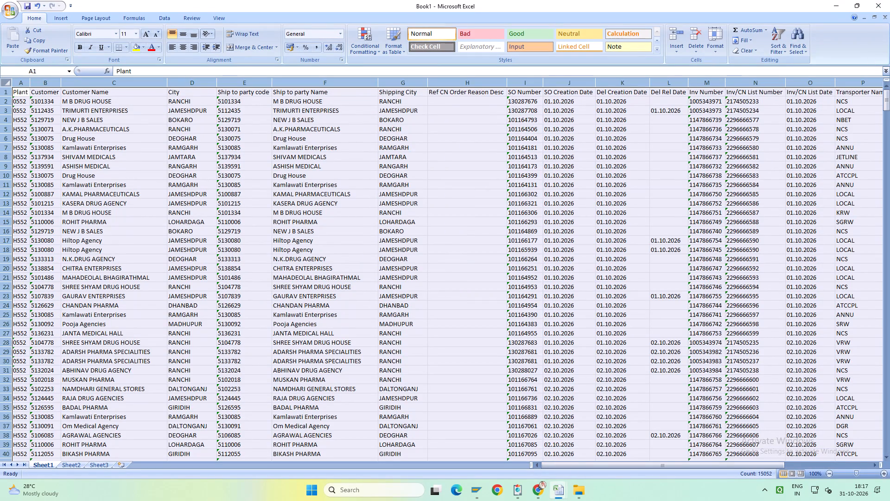
left_click(553, 500)
left_click(702, 443)
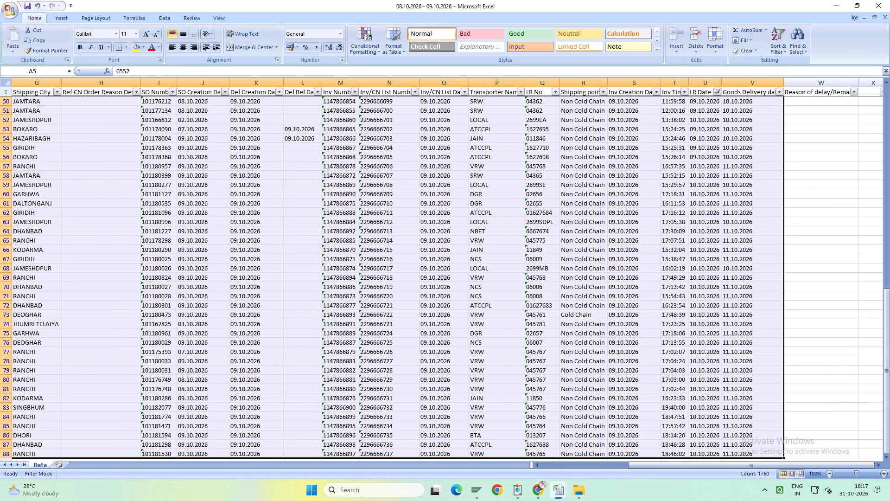
left_click(877, 0)
Save Book1 to the Desktop as an Excel Workbook named 8888.
scroll(336, 213, "up", 3)
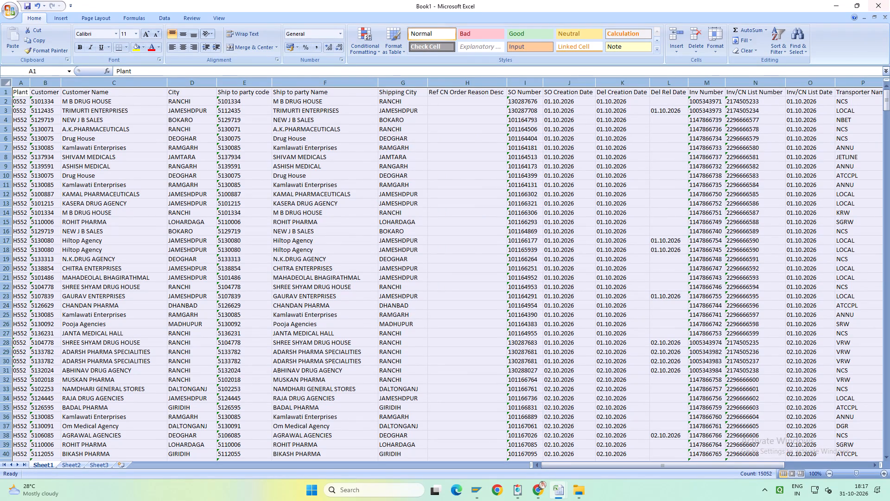
scroll(336, 213, "up", 3)
left_click(4, 12)
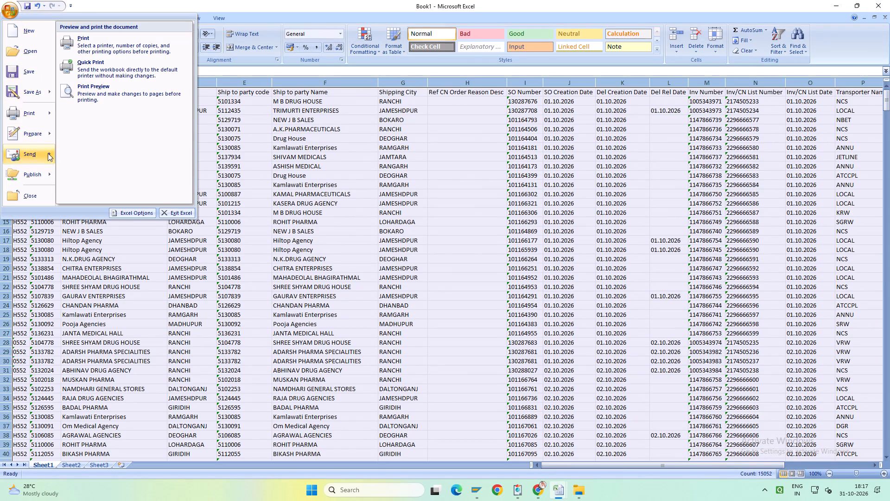
left_click(46, 92)
left_click(98, 49)
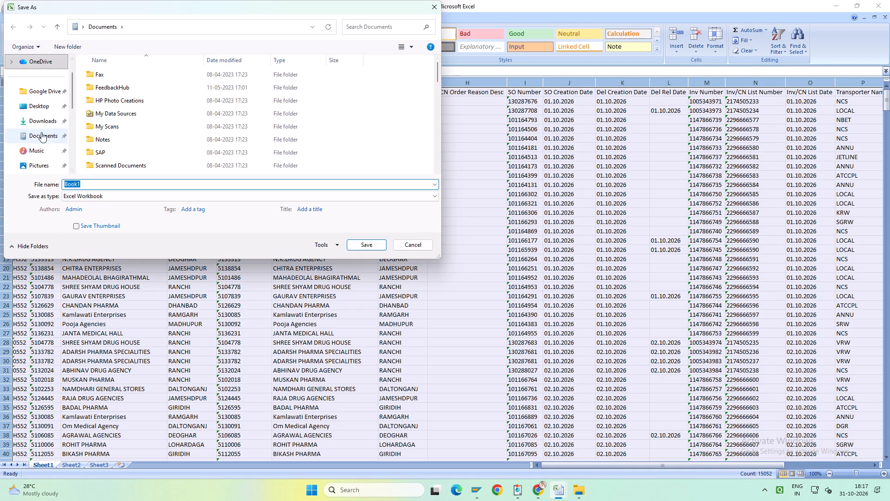
left_click(41, 110)
left_click(91, 182)
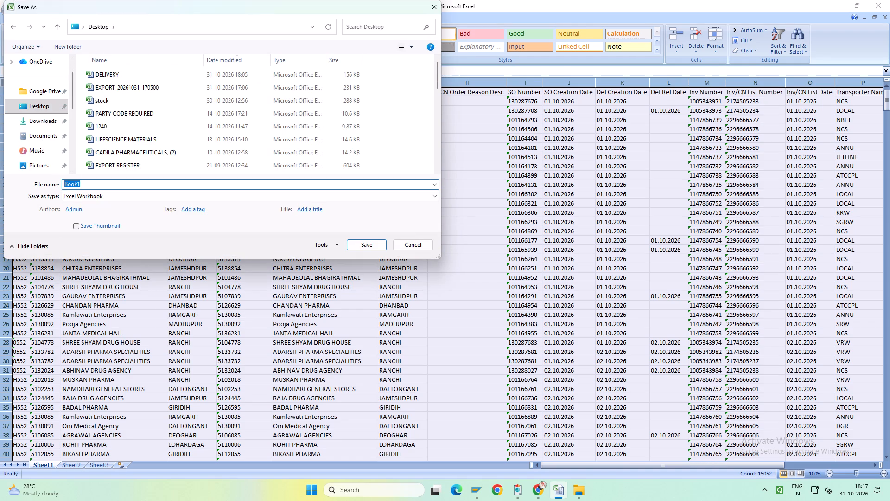
key("8")
key("8")
key("8")
key("8")
left_click(369, 244)
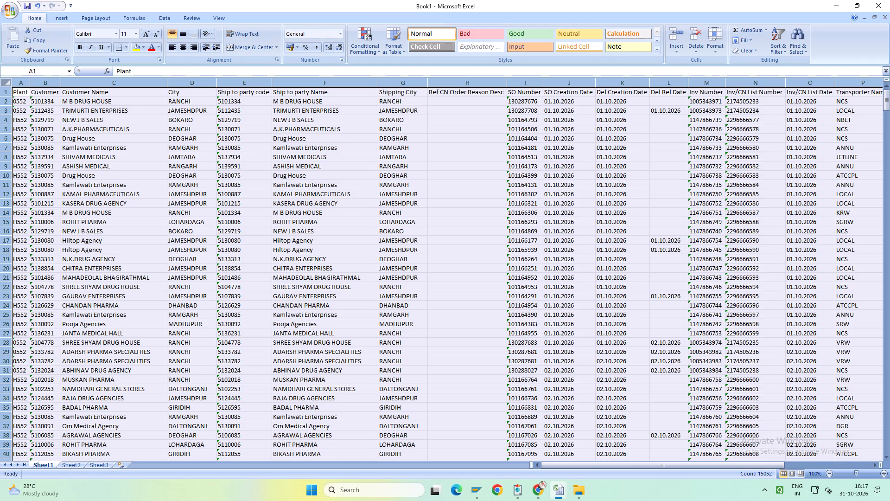
Add filters to the header row of Sheet1 in the 8888 workbook.
left_click(6, 91)
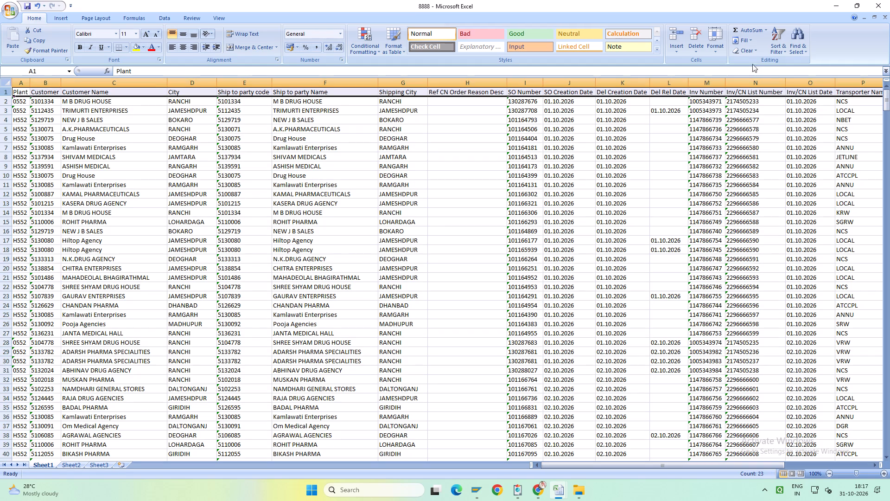
left_click(775, 47)
left_click(793, 91)
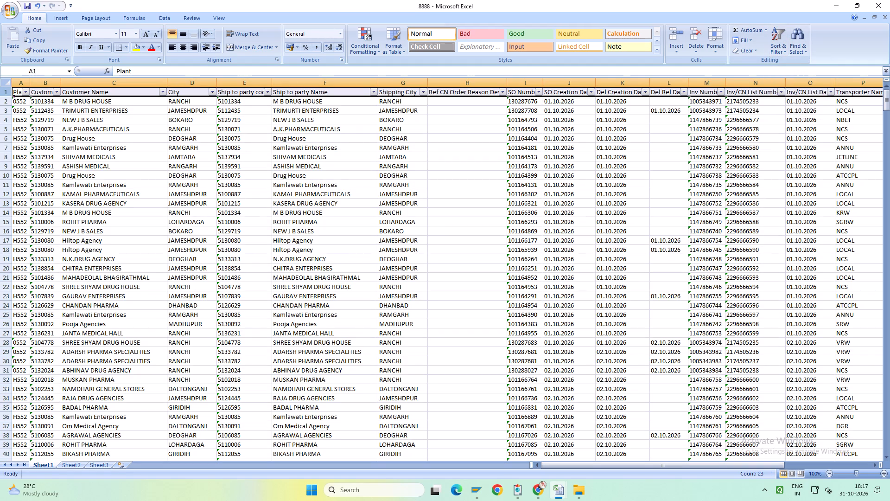
Filter Sheet1 of the 8888 workbook by the Goods Delivery date column to show only 04.10.2026.
scroll(580, 148, "up", 3)
left_click(559, 94)
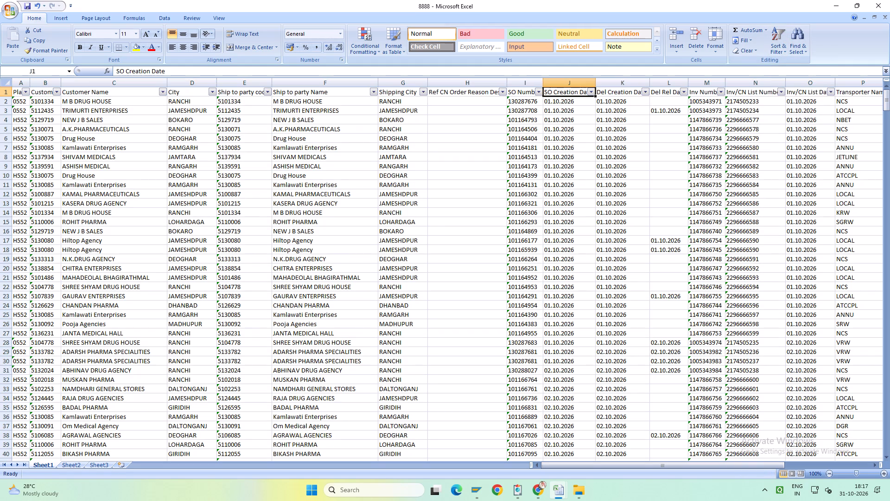
key("ctrl+Right")
key("Left")
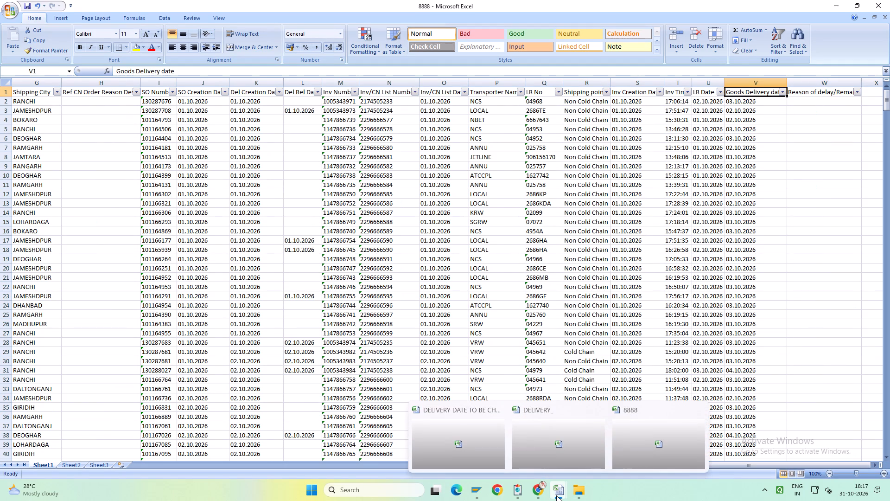
left_click(566, 453)
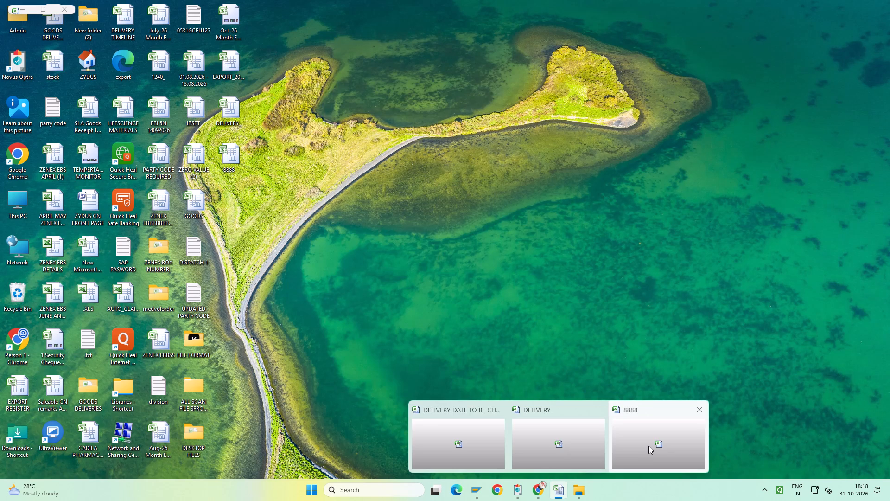
left_click(648, 446)
scroll(648, 446, "up", 6)
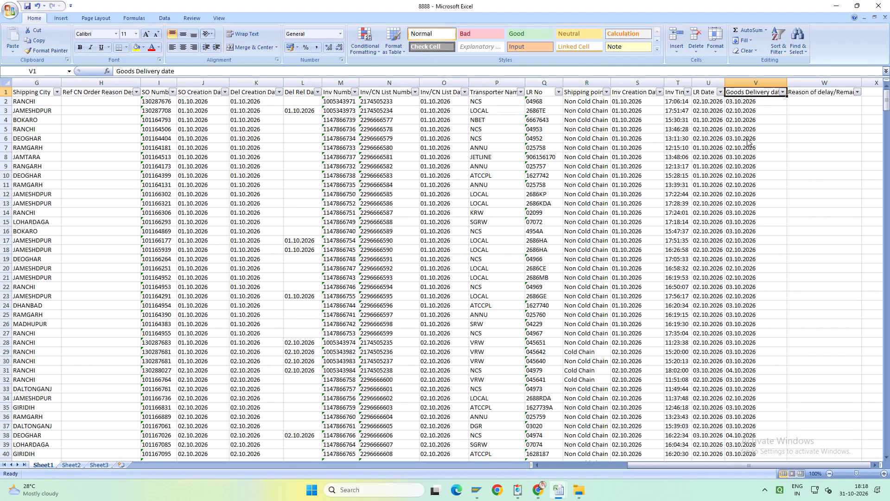
left_click(782, 90)
left_click(712, 166)
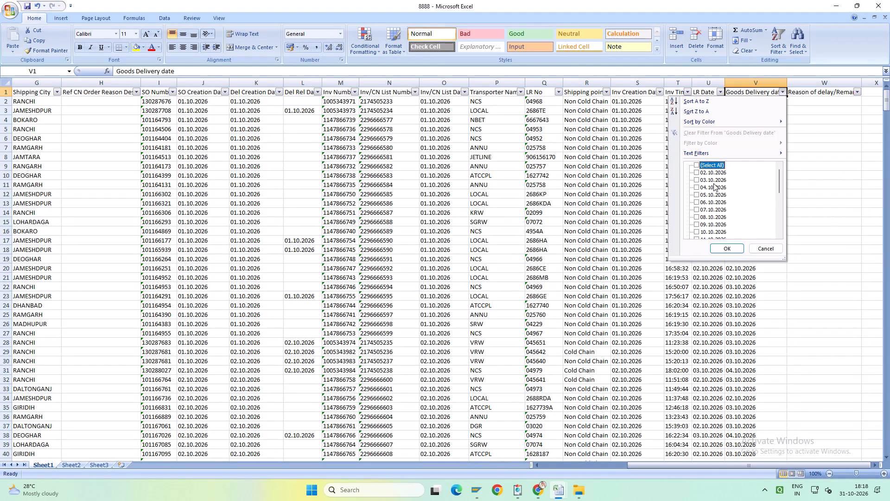
left_click(715, 187)
left_click(719, 248)
scroll(719, 248, "up", 4)
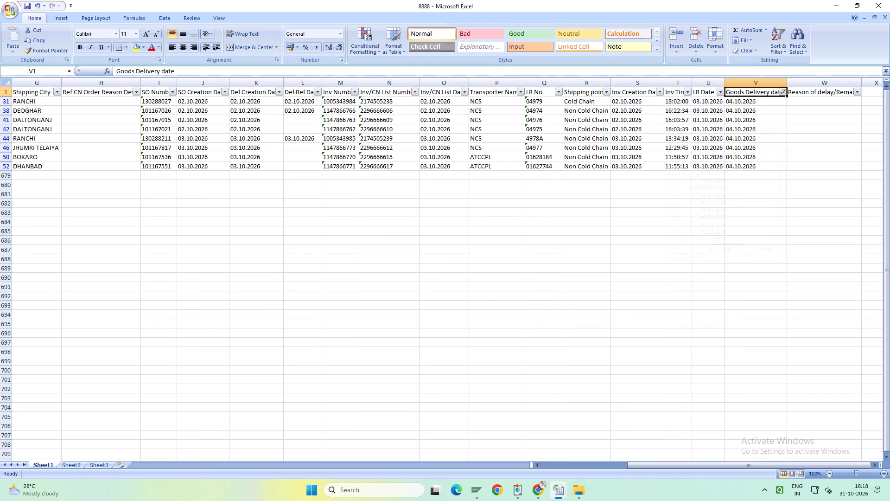
left_click(523, 488)
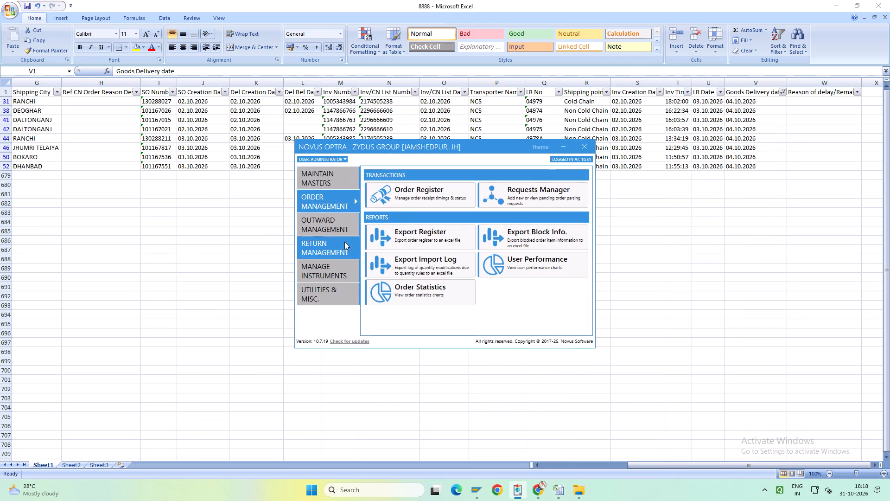
left_click(341, 270)
left_click(540, 198)
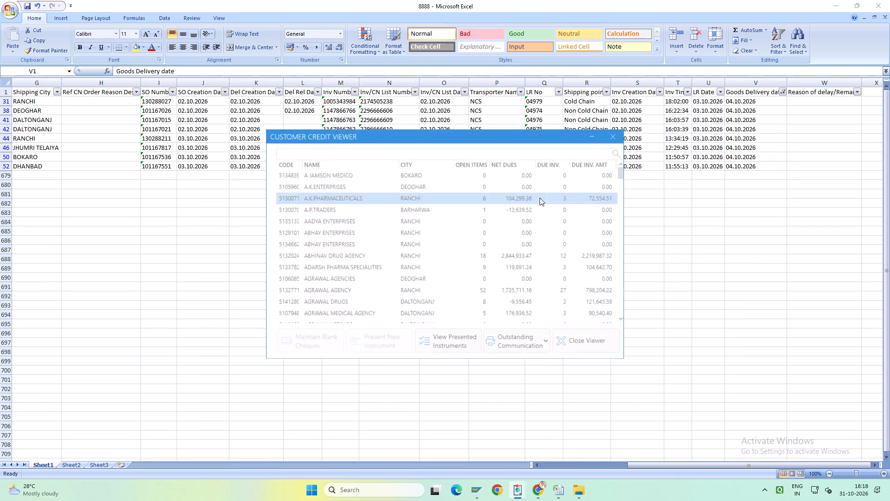
left_click(403, 154)
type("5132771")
left_click(467, 173)
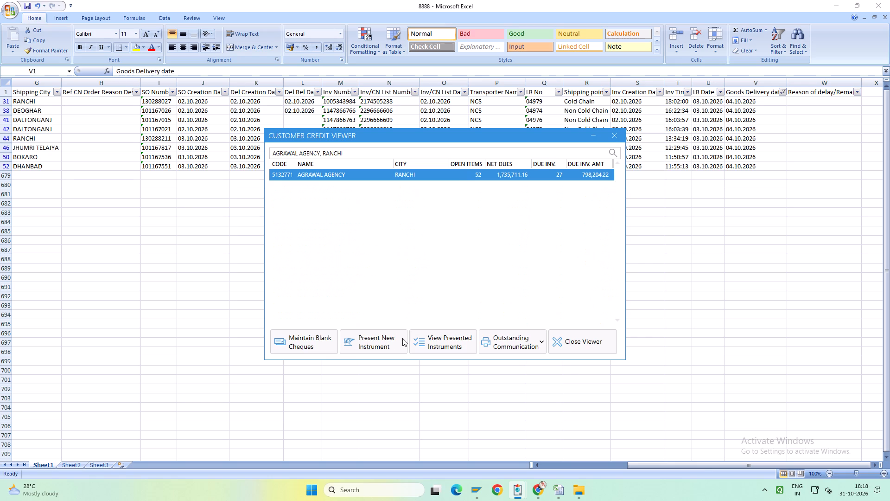
left_click(396, 340)
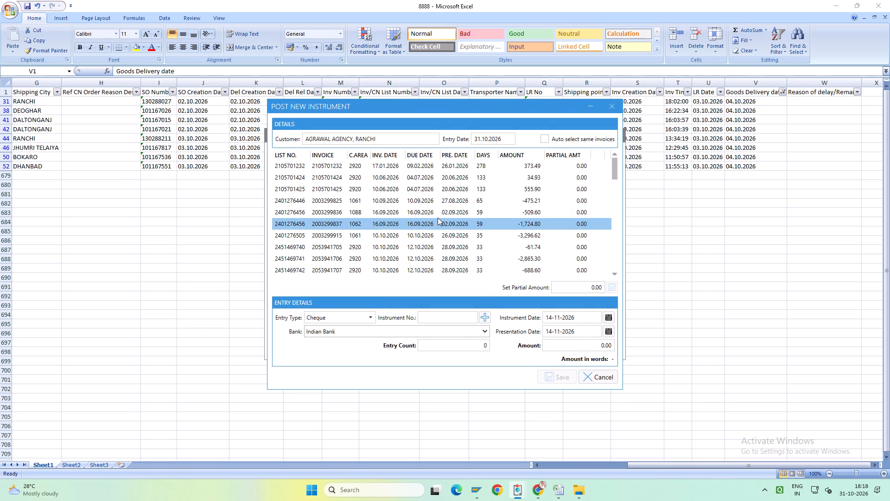